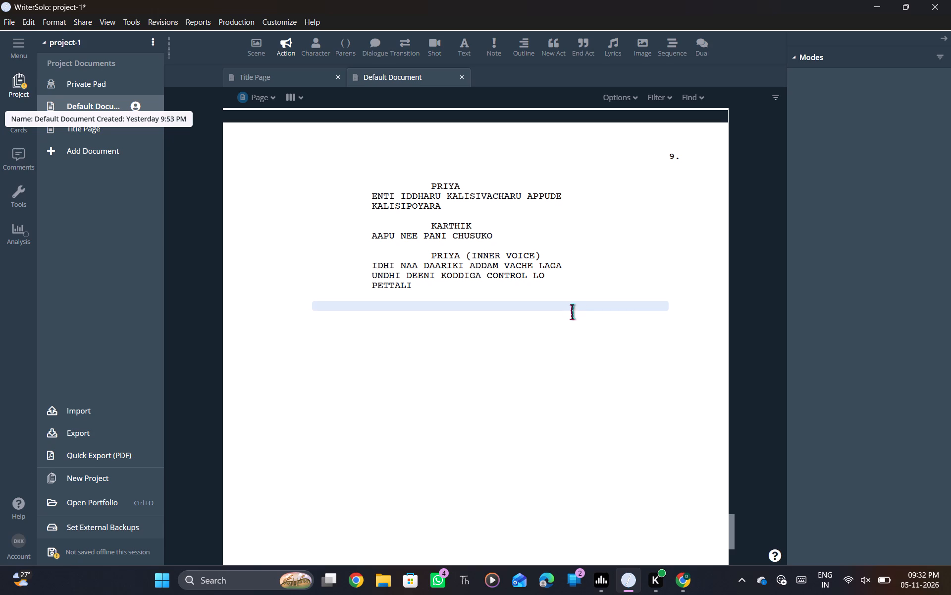
Switch to the FxSound equalizer window and minimise it.
{"action": "key", "text": "alt+Tab"}
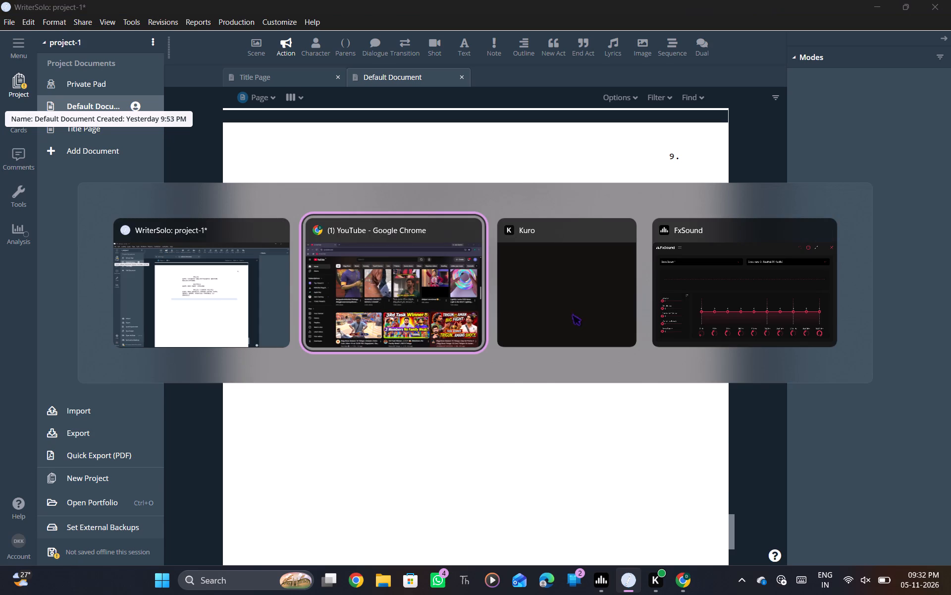
{"action": "key", "text": "alt+Tab"}
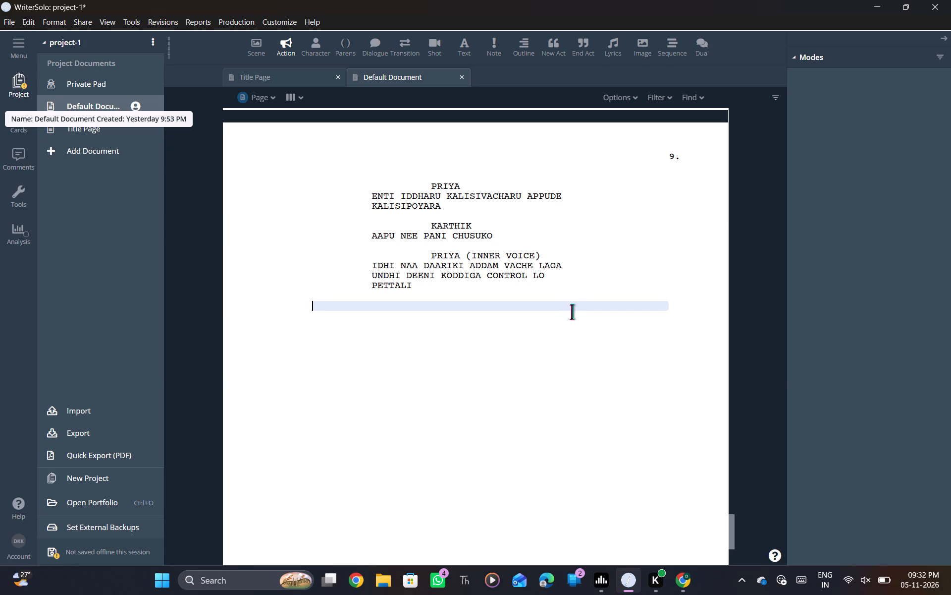
{"action": "key", "text": "alt+Tab"}
{"action": "key", "text": "alt+Tab"}
{"action": "key", "text": "alt+Tab"}
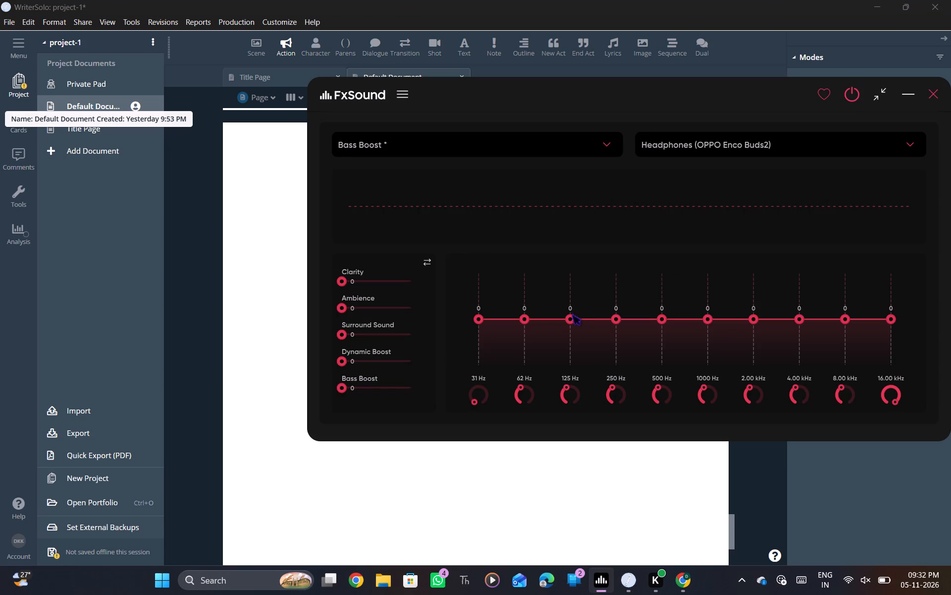
{"action": "left_click", "coordinate": [907, 101]}
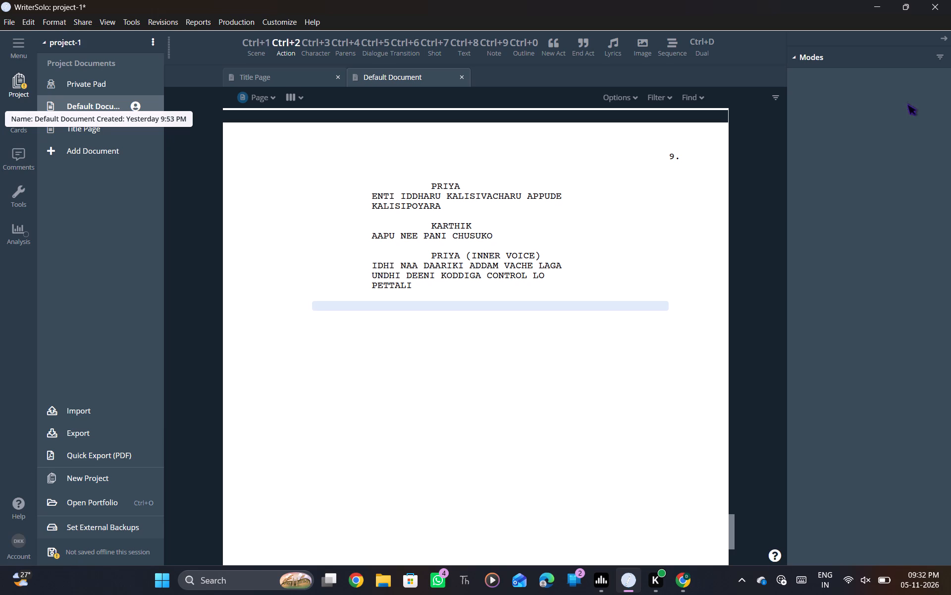
Switch to Media Player and play the loaded song Notanki.
{"action": "key", "text": "super+6"}
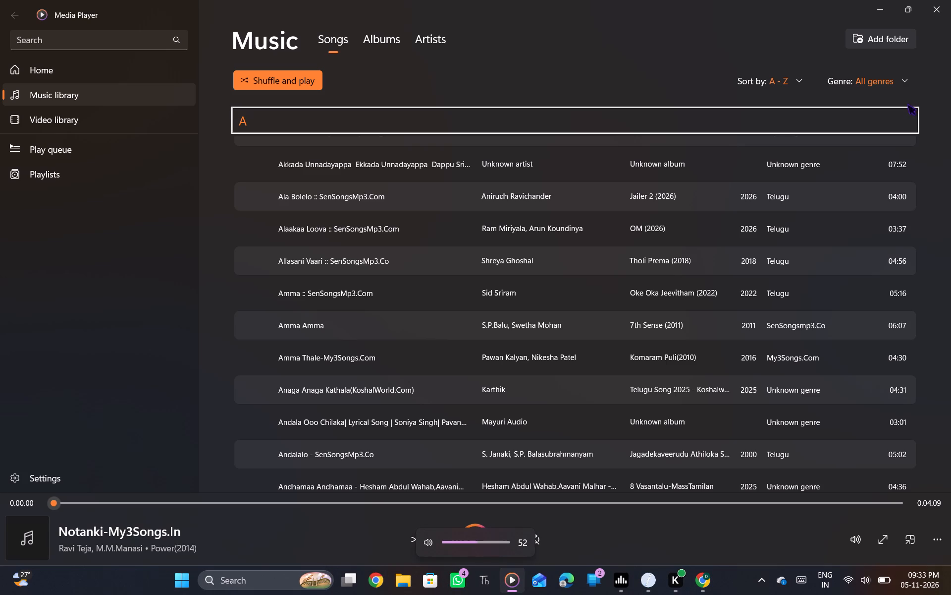
{"action": "key", "text": "space"}
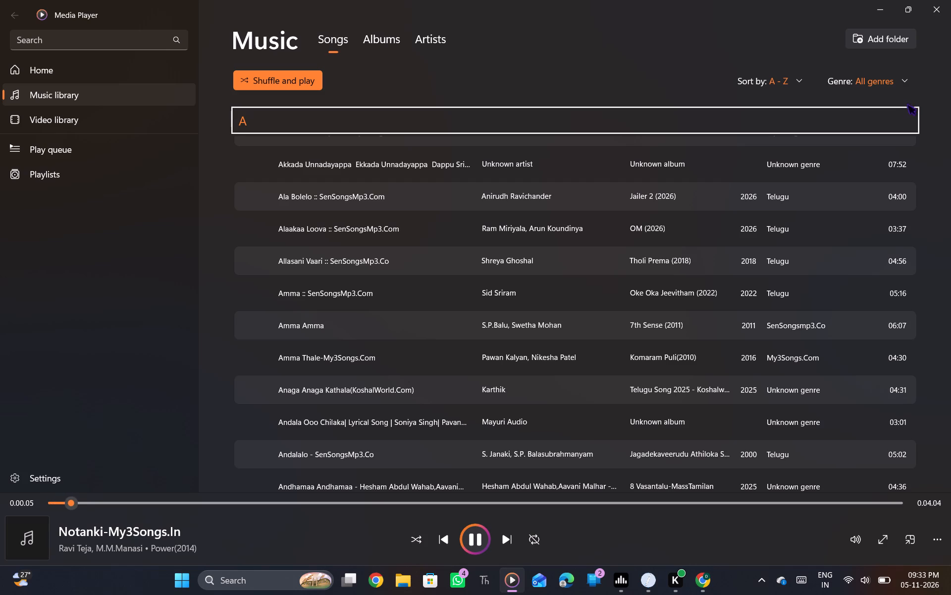
Rewind the playing song to its very beginning.
{"action": "key", "text": "Left"}
{"action": "key", "text": "Left"}
{"action": "key", "text": "Left"}
{"action": "key", "text": "Left"}
{"action": "key", "text": "Left"}
{"action": "key", "text": "Left"}
{"action": "key", "text": "Left"}
{"action": "key", "text": "Left"}
{"action": "key", "text": "Left"}
{"action": "key", "text": "Left"}
{"action": "key", "text": "Left"}
{"action": "key", "text": "Left"}
{"action": "key", "text": "Left"}
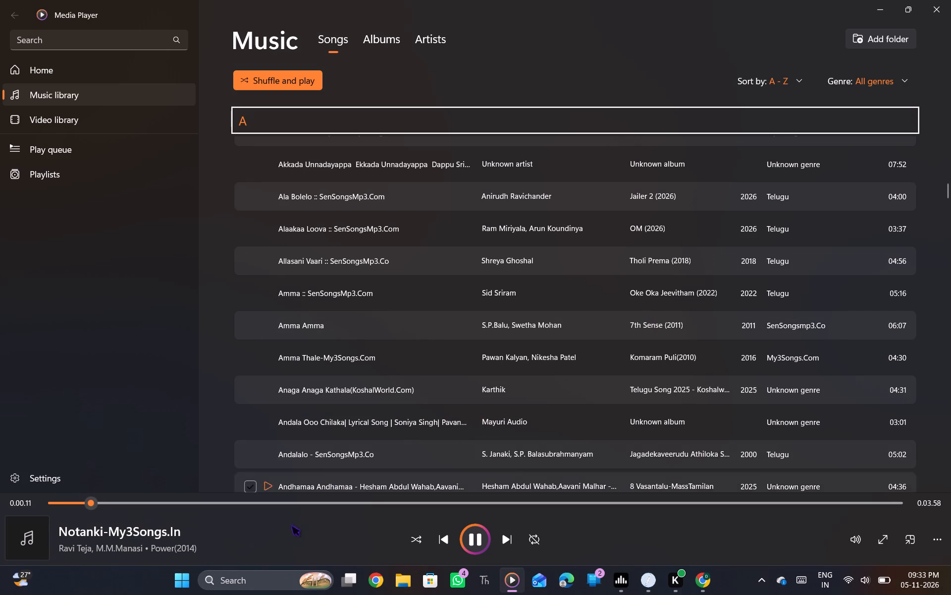
{"action": "left_click", "coordinate": [99, 503]}
{"action": "key", "text": "Left"}
{"action": "key", "text": "Left"}
{"action": "key", "text": "Left"}
{"action": "key", "text": "Left"}
{"action": "key", "text": "Left"}
{"action": "key", "text": "Left"}
{"action": "key", "text": "Left"}
{"action": "key", "text": "Left"}
{"action": "key", "text": "Left"}
{"action": "key", "text": "Left"}
{"action": "key", "text": "Left"}
{"action": "key", "text": "Left"}
{"action": "key", "text": "Left"}
{"action": "key", "text": "Left"}
{"action": "key", "text": "Left"}
{"action": "key", "text": "Left"}
{"action": "key", "text": "Left"}
{"action": "key", "text": "Left"}
{"action": "key", "text": "Left"}
{"action": "key", "text": "Left"}
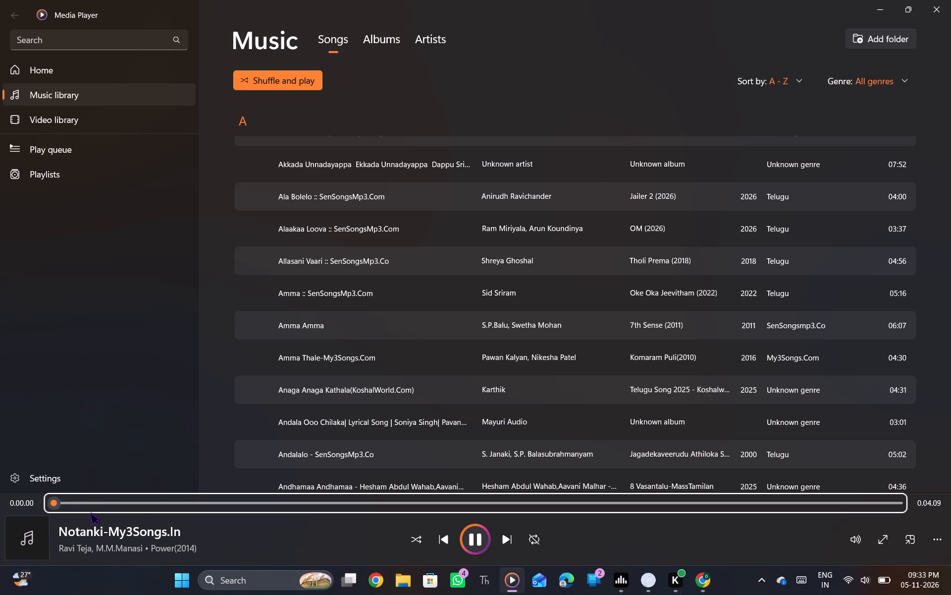
Pause the song's playback near its start, after resuming it briefly.
{"action": "key", "text": "space"}
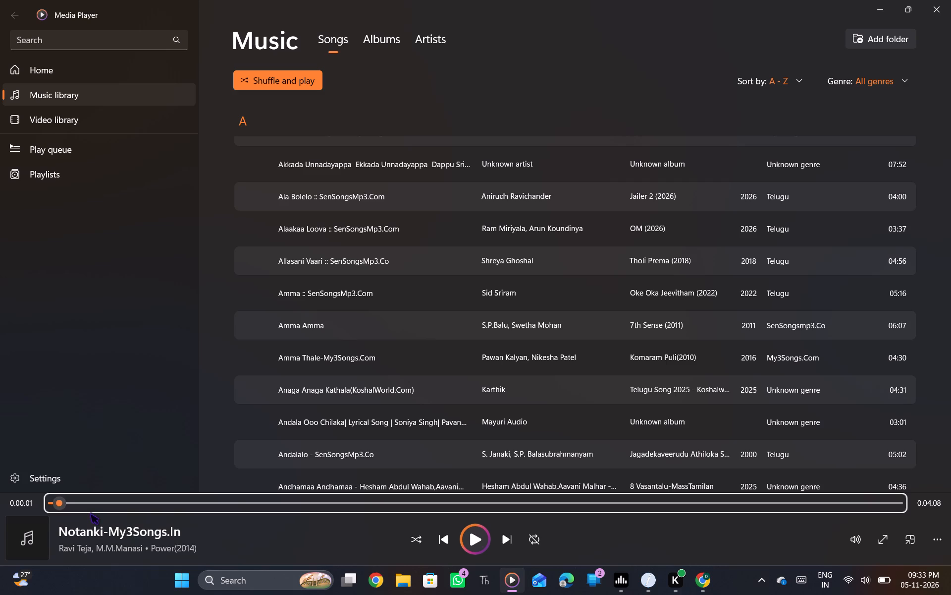
{"action": "key", "text": "space"}
{"action": "key", "text": "space"}
Switch to YouTube in Chrome and open the Midnight Talks Day 60 video from the subscribed Top Views2.0 channel.
{"action": "key", "text": "alt+Tab"}
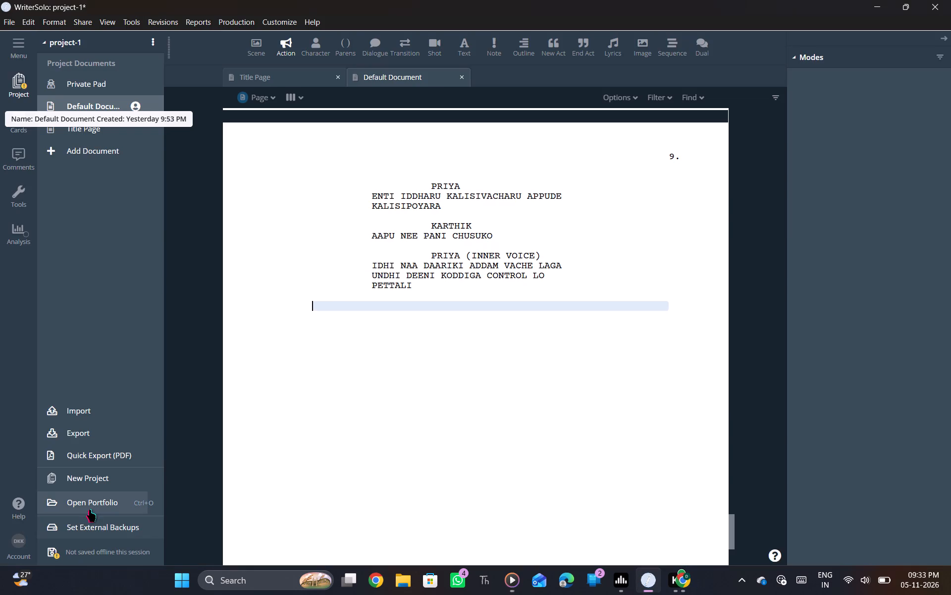
{"action": "key", "text": "alt+Tab"}
{"action": "key", "text": "alt+Tab"}
{"action": "key", "text": "alt+Tab"}
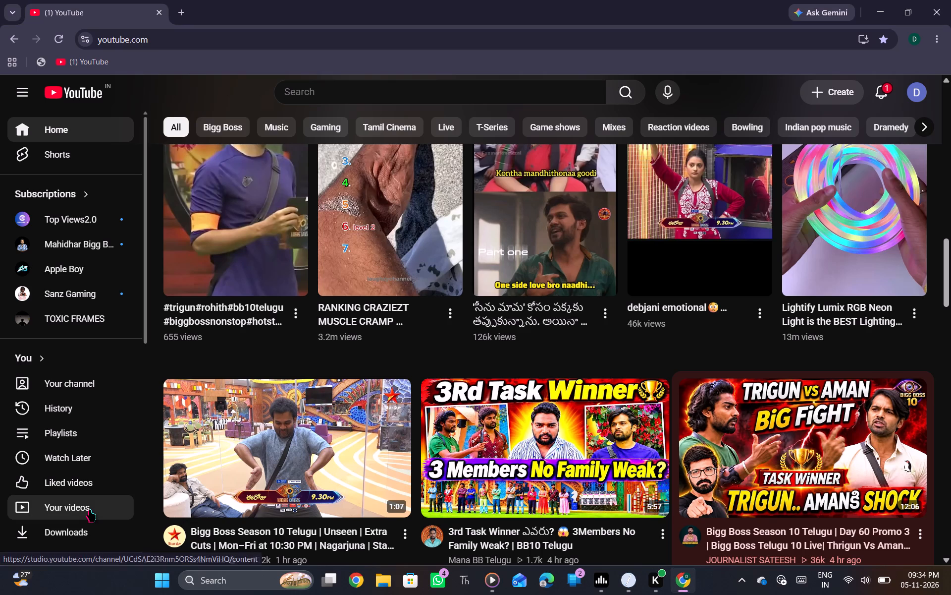
{"action": "scroll", "coordinate": [90, 510], "scroll_direction": "up", "scroll_amount": 3}
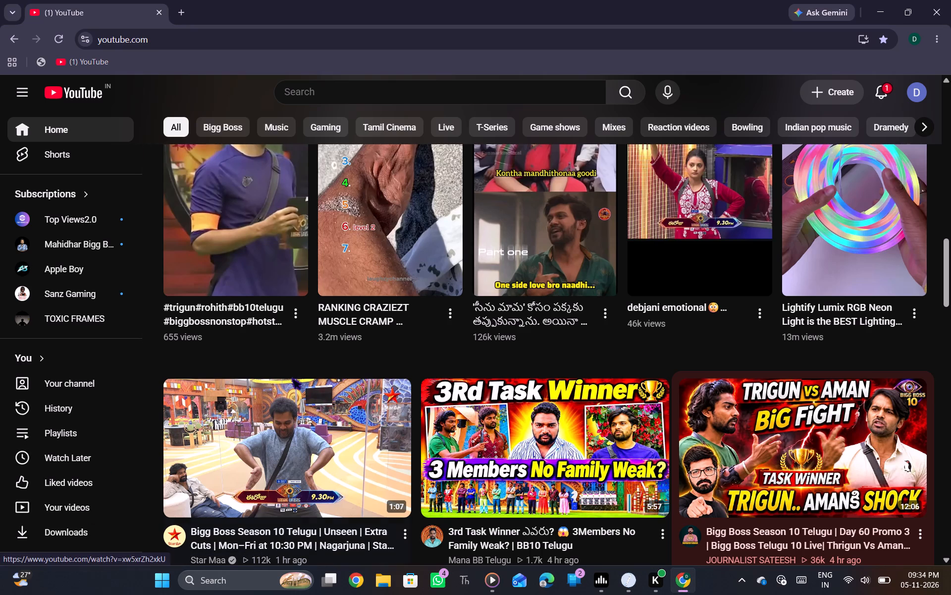
{"action": "scroll", "coordinate": [292, 375], "scroll_direction": "up", "scroll_amount": 7}
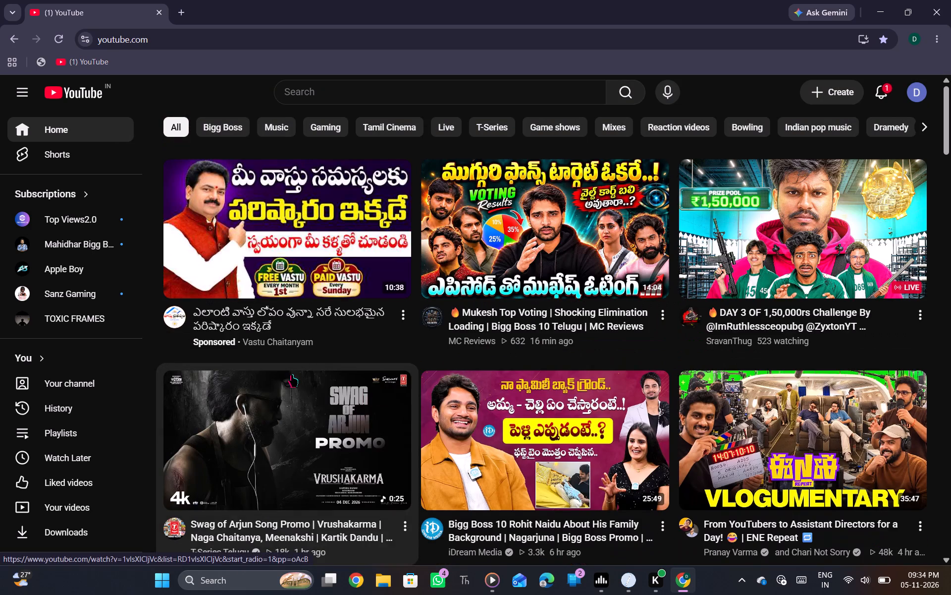
{"action": "scroll", "coordinate": [292, 375], "scroll_direction": "down", "scroll_amount": 3}
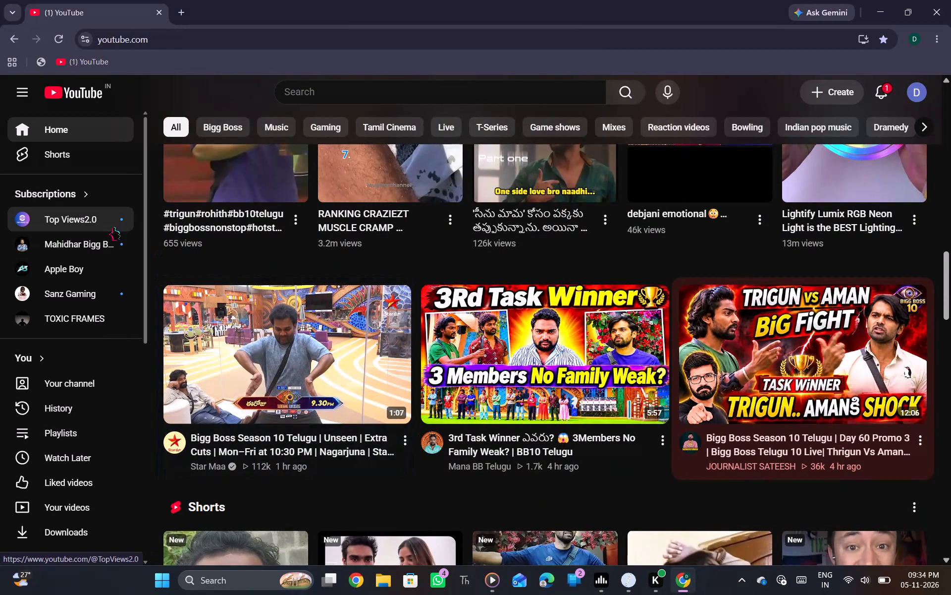
{"action": "left_click", "coordinate": [113, 228]}
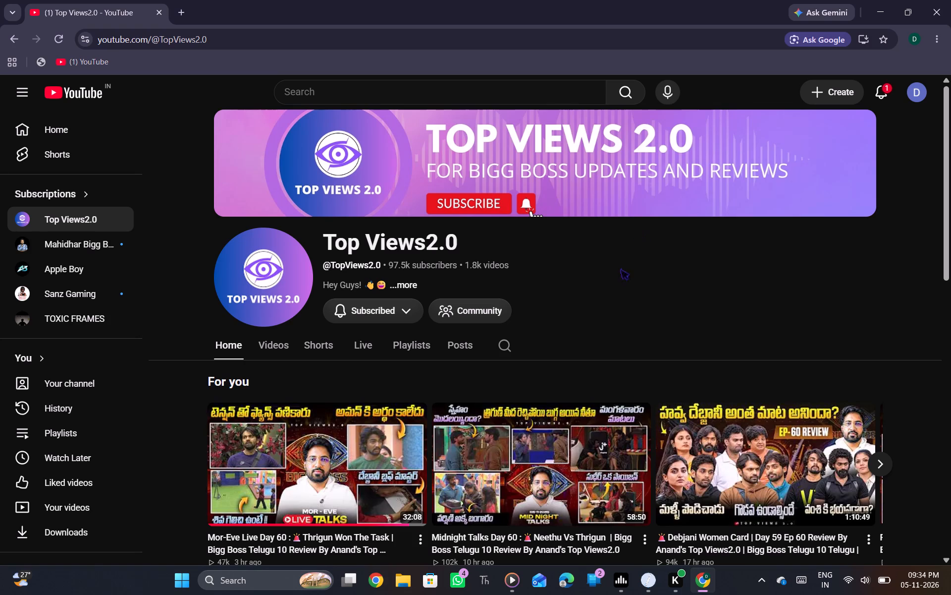
{"action": "left_click", "coordinate": [568, 413]}
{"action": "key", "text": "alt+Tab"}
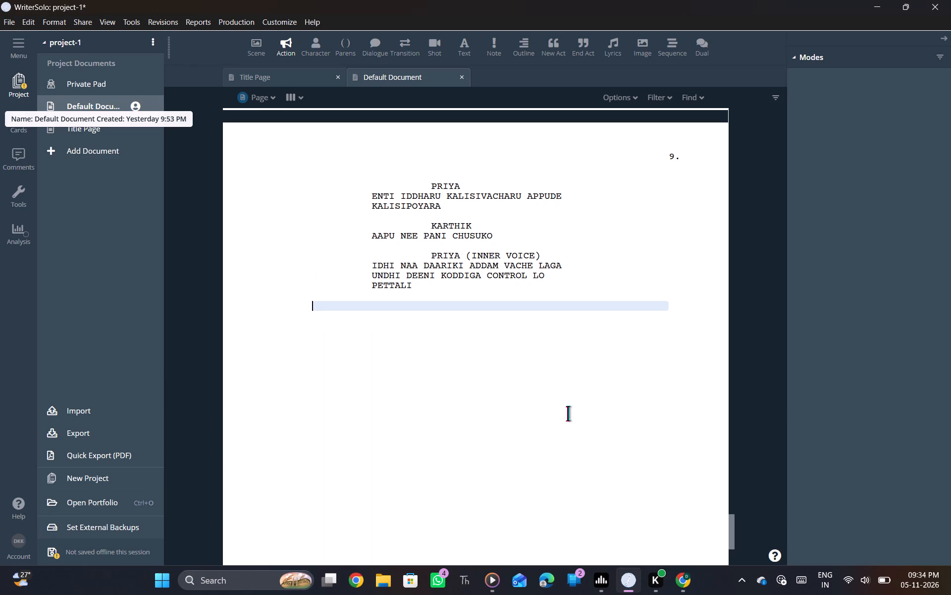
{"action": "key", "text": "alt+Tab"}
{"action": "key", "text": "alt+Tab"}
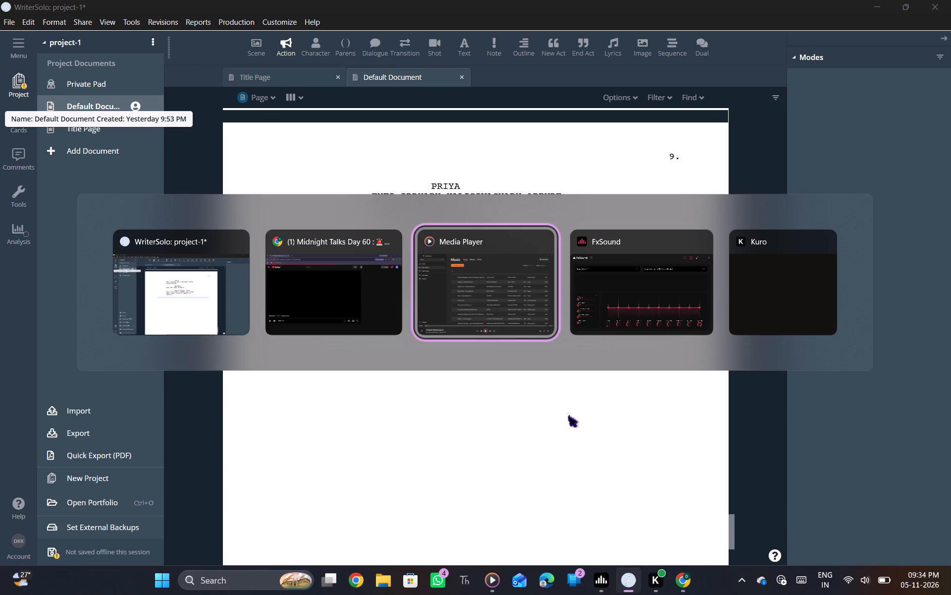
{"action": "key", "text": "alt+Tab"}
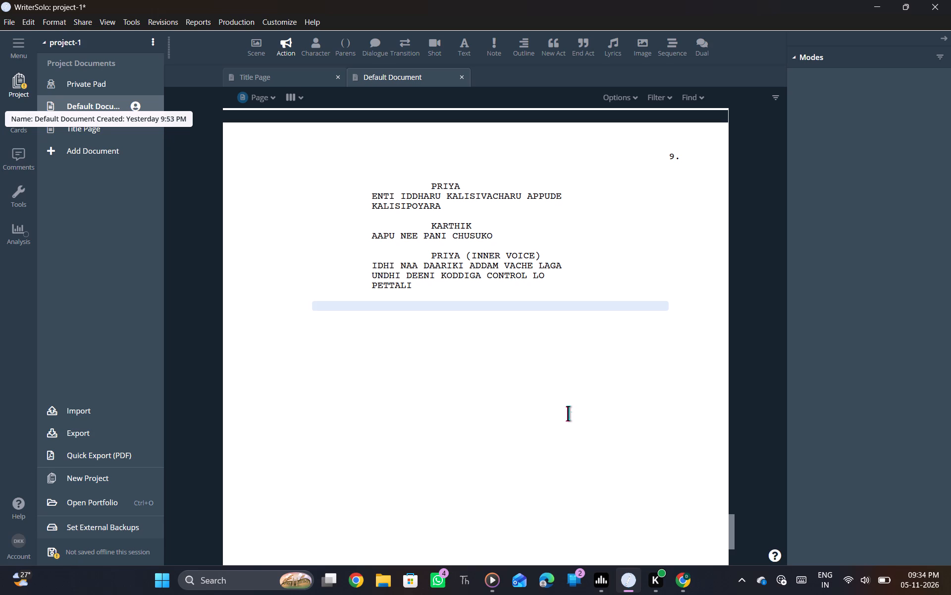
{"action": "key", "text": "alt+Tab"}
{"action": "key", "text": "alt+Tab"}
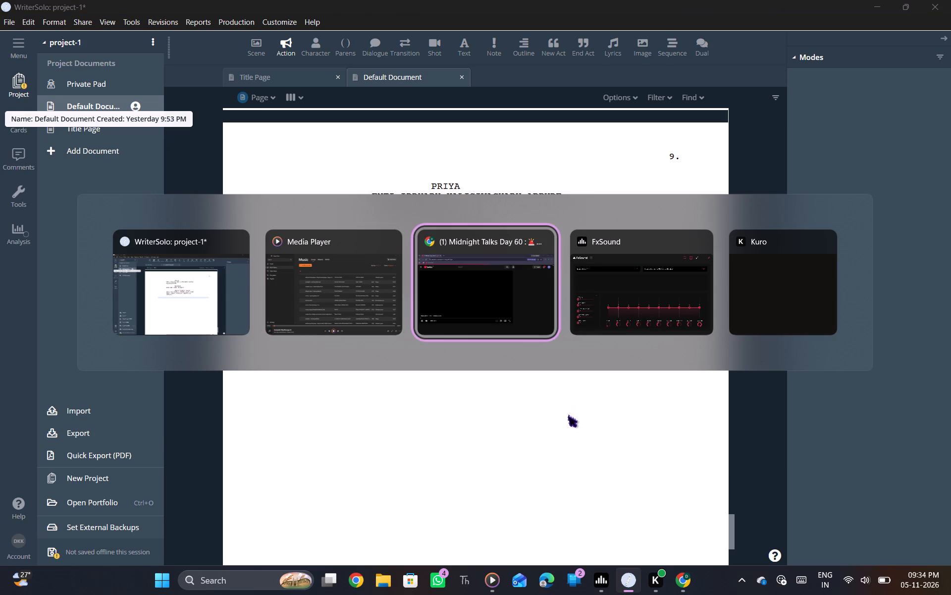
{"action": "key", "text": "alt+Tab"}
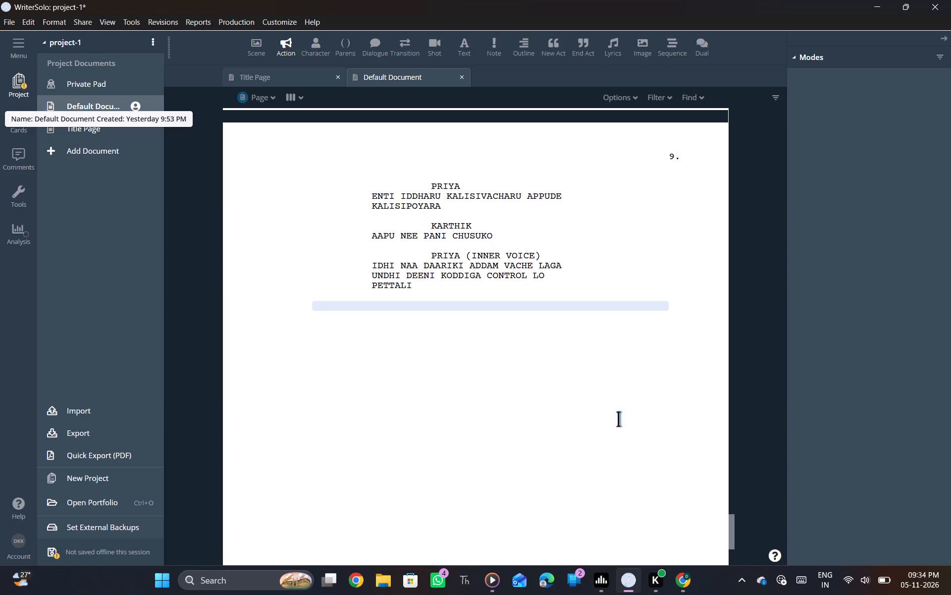
Return to the Midnight Talks video in Chrome and skip its advertisement.
{"action": "key", "text": "alt+Tab"}
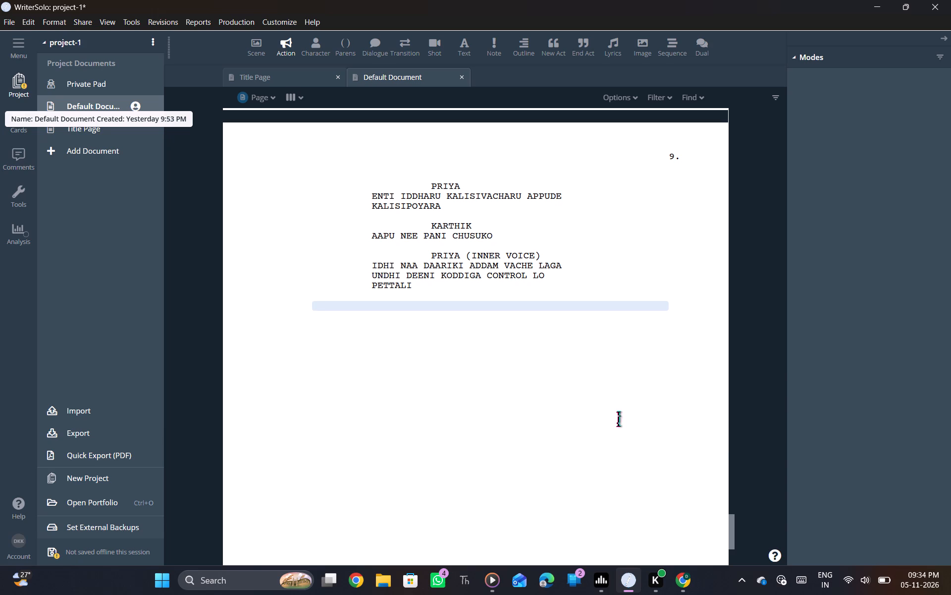
{"action": "left_click", "coordinate": [623, 427]}
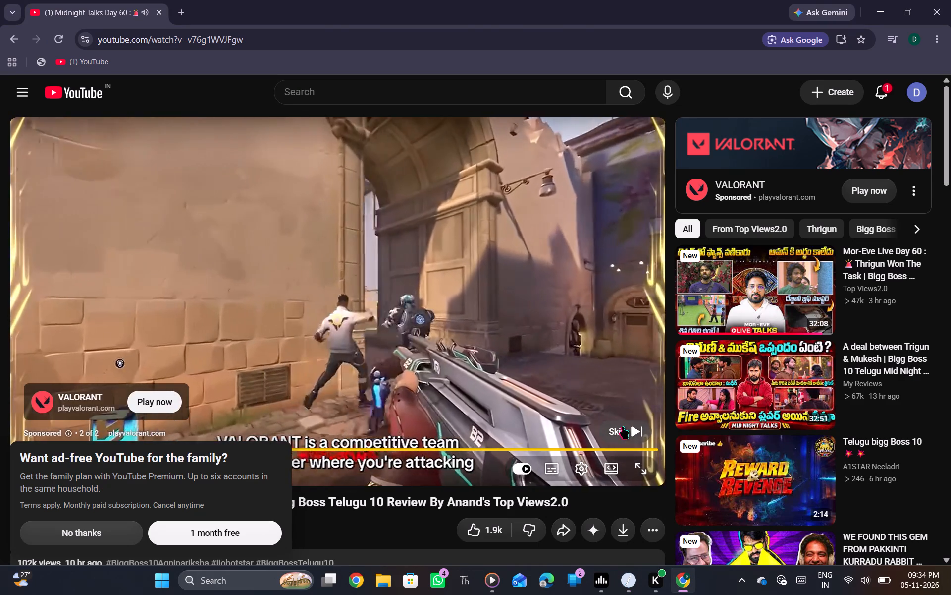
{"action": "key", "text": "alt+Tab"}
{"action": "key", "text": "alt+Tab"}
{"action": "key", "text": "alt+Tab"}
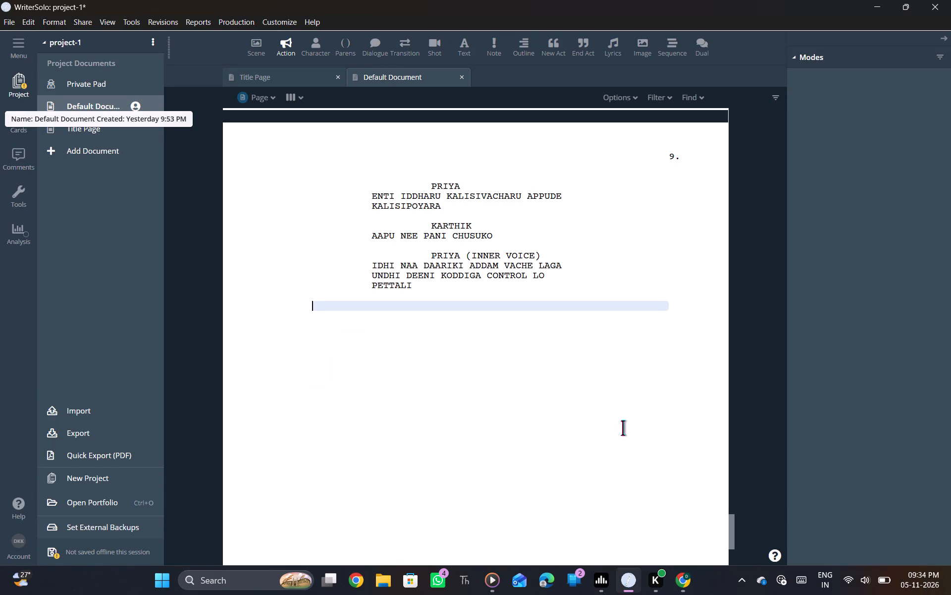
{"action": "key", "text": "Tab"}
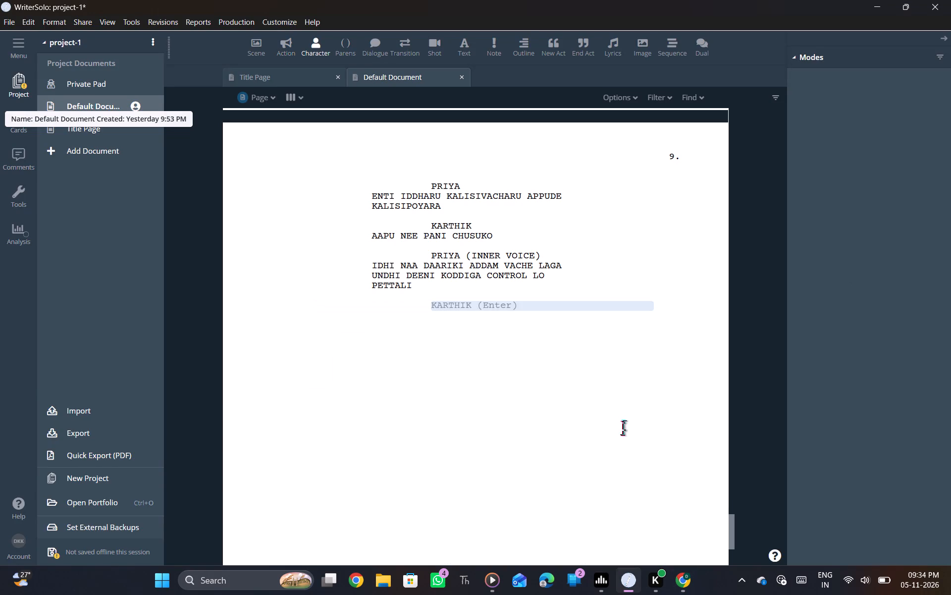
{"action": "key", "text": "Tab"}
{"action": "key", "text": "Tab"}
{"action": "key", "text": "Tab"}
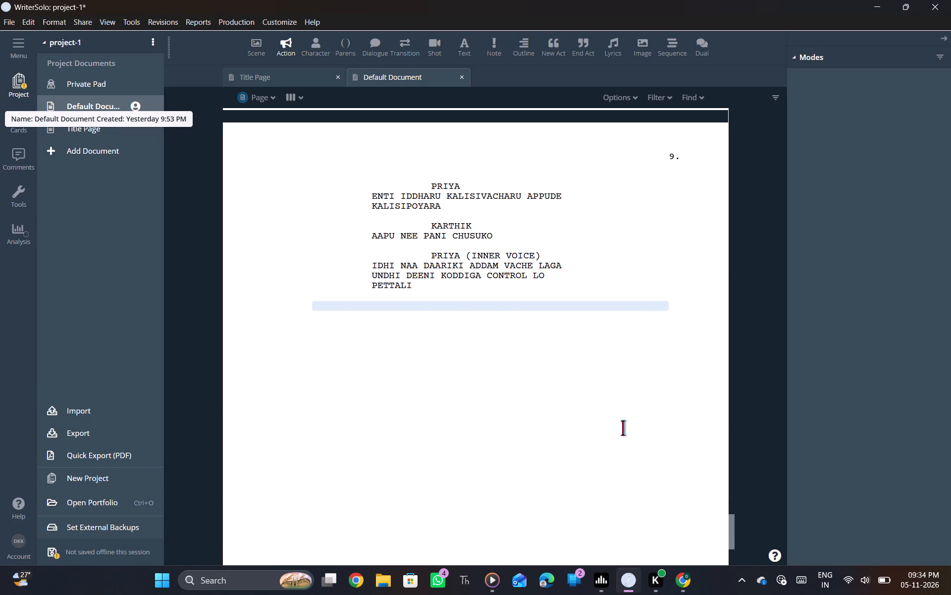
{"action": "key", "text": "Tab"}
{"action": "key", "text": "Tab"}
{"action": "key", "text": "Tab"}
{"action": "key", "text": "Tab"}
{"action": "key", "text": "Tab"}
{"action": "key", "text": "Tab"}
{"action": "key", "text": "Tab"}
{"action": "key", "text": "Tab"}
Switch to the YouTube video and decline the ad-free family plan offer.
{"action": "key", "text": "alt+Tab"}
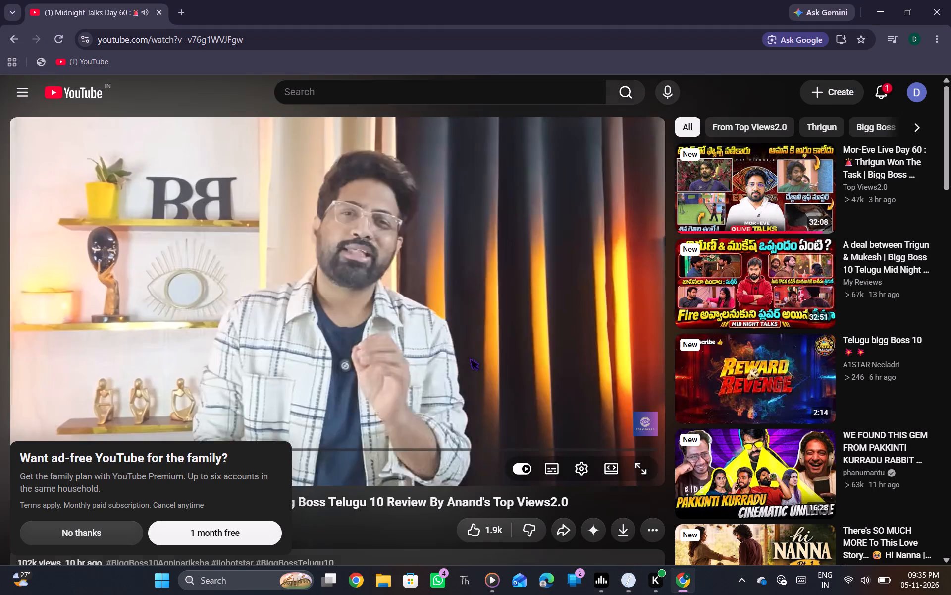
{"action": "key", "text": "alt+Tab"}
{"action": "key", "text": "alt+Tab"}
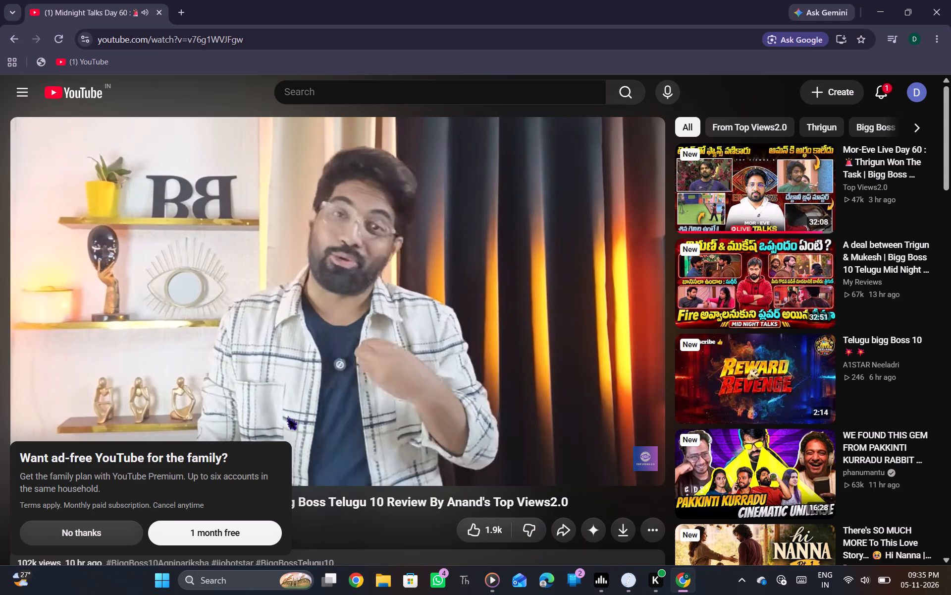
{"action": "left_click", "coordinate": [48, 537]}
Switch to WriterSolo and add a PRIYA character cue below her inner-voice dialogue on page 9.
{"action": "key", "text": "alt+Tab"}
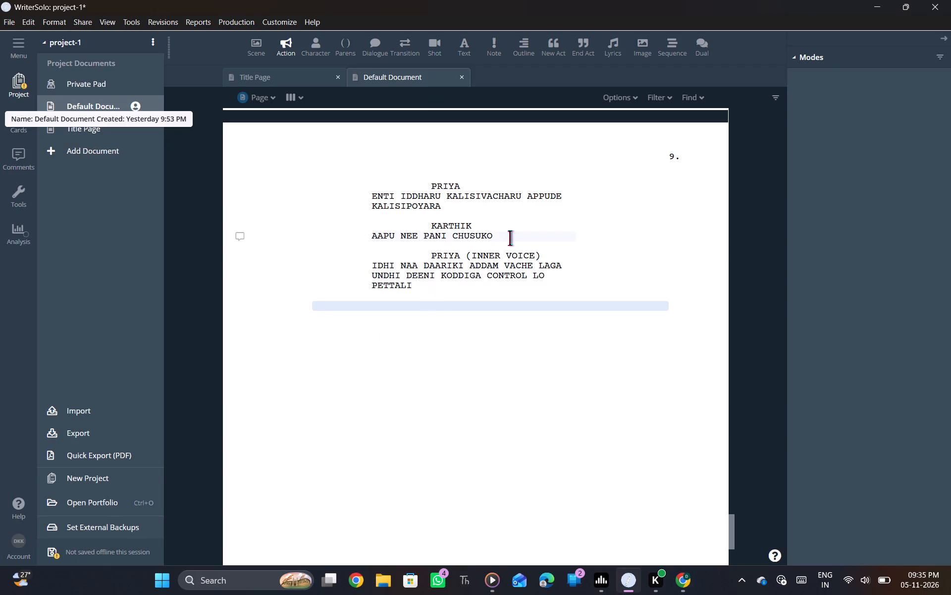
{"action": "left_click", "coordinate": [430, 307]}
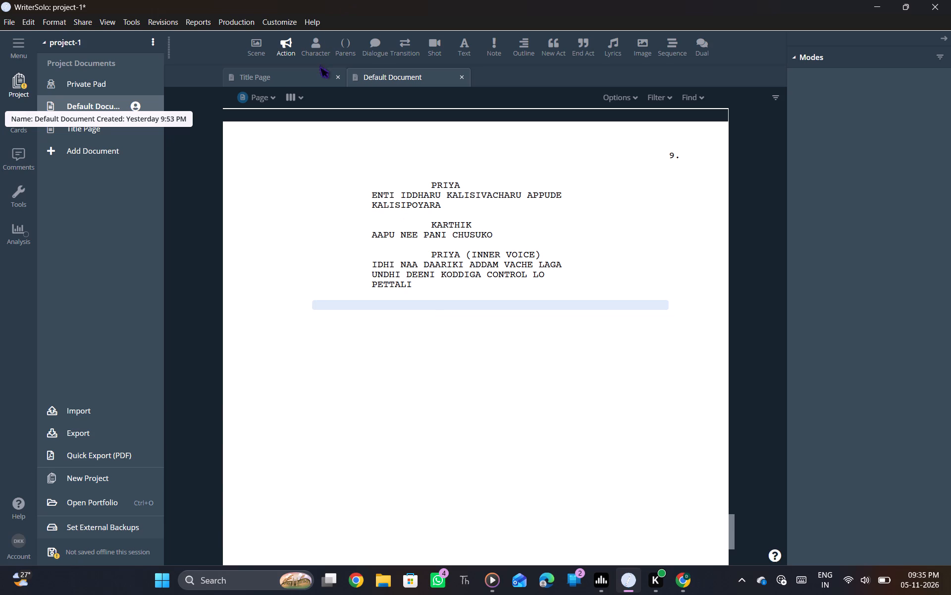
{"action": "left_click", "coordinate": [316, 39]}
{"action": "type", "text": "priya"}
{"action": "key", "text": "Return"}
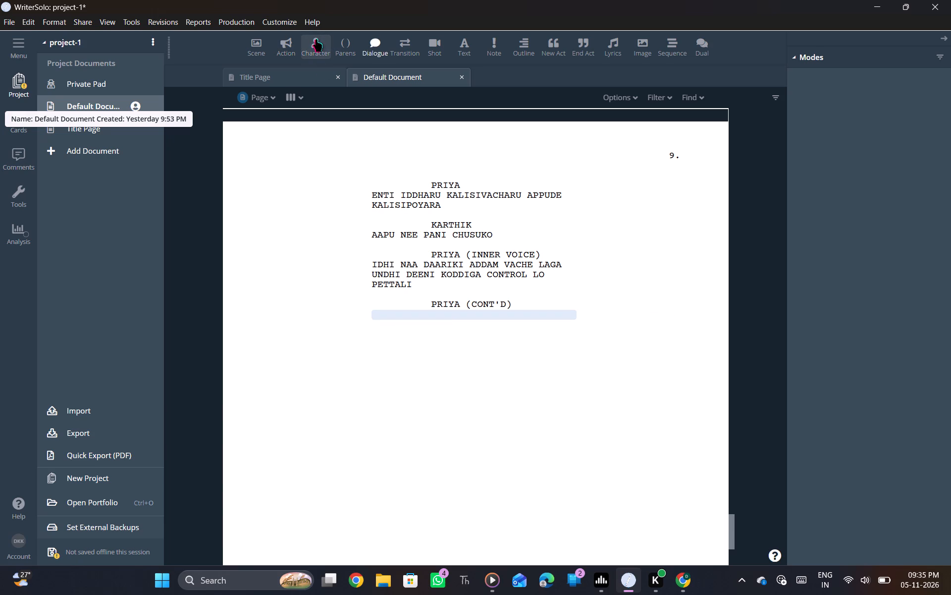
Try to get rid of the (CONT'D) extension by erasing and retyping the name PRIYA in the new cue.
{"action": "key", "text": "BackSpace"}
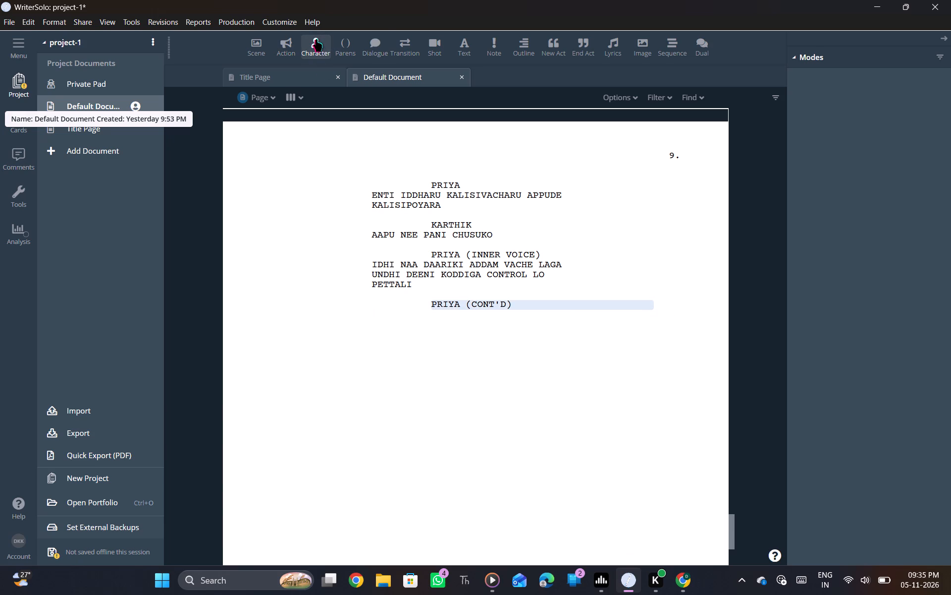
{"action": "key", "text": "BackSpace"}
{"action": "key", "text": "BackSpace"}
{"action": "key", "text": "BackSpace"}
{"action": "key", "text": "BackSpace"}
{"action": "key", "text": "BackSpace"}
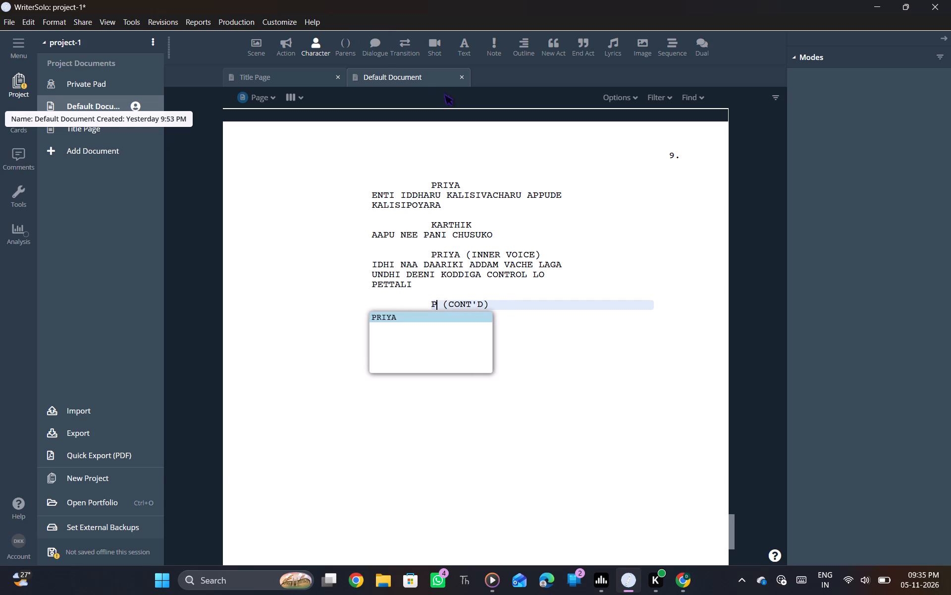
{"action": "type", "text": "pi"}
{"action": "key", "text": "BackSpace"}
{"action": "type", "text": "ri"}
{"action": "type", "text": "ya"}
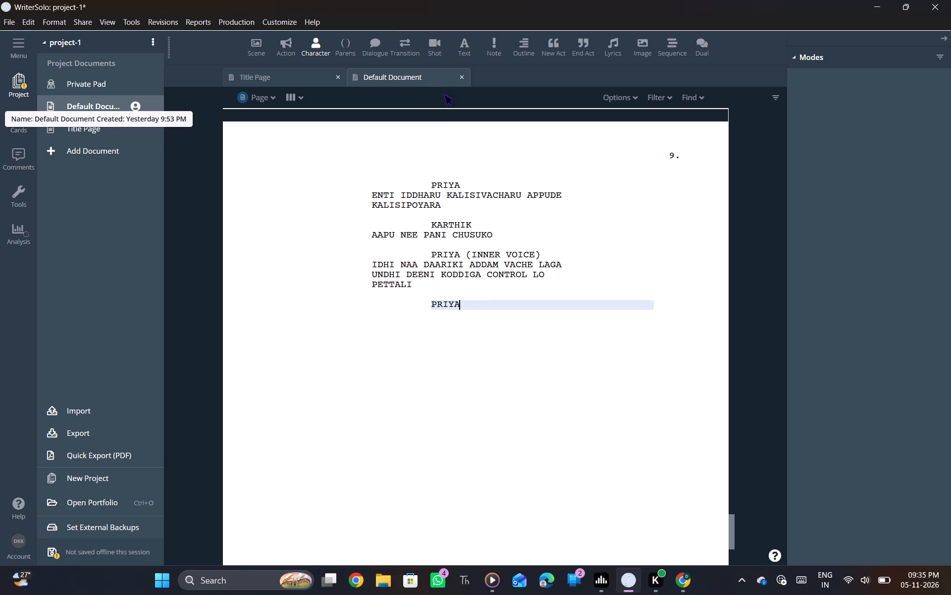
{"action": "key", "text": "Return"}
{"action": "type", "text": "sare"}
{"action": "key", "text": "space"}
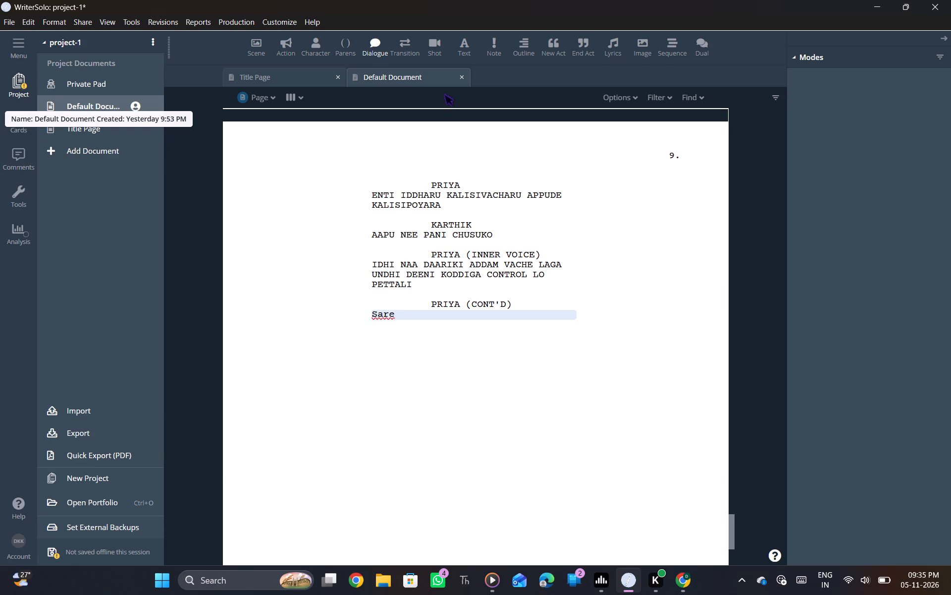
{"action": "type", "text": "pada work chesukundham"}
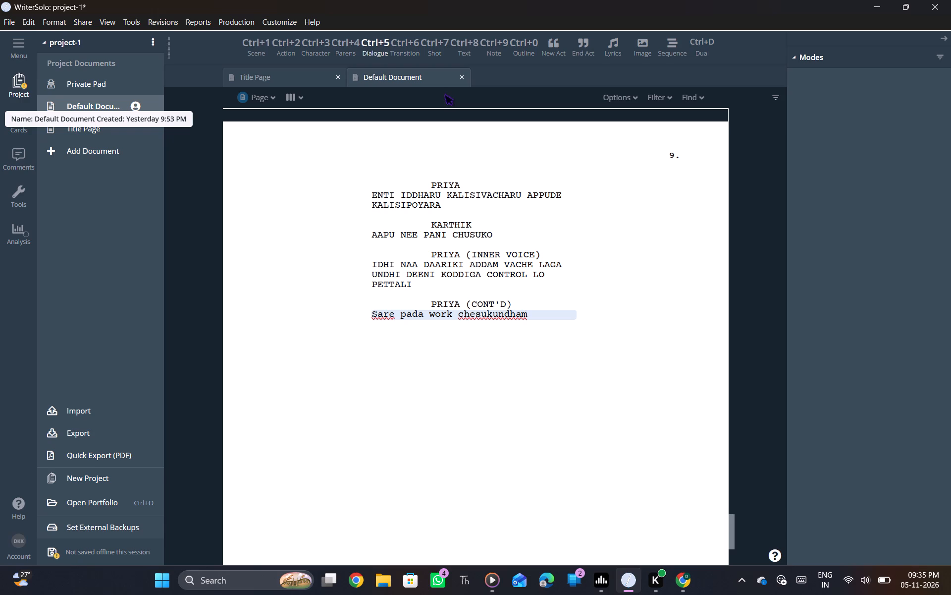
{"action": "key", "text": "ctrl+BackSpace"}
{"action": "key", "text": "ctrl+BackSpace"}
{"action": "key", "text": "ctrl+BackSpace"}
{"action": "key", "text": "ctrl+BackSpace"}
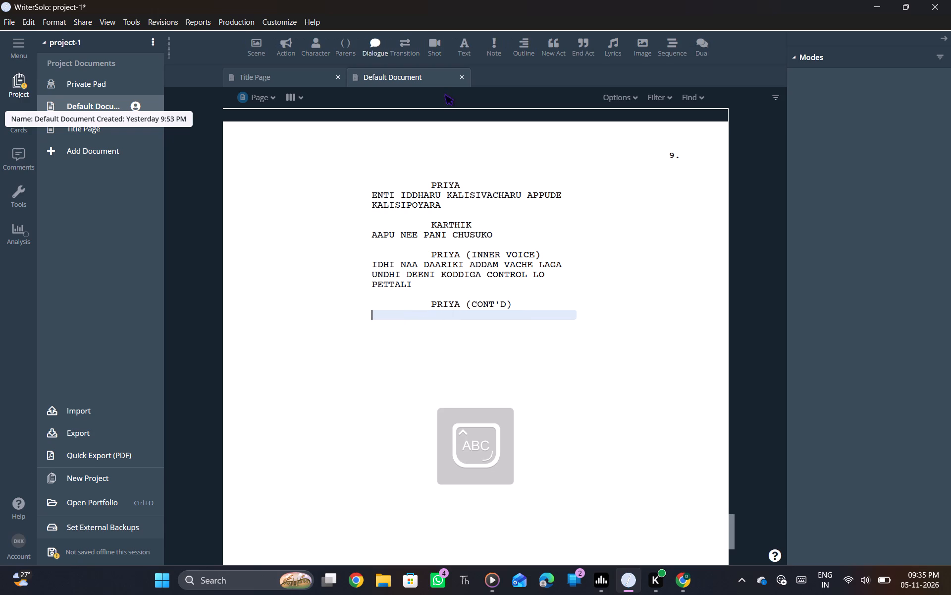
Write Priya's dialogue in capitals as "SARE PADA INKA WORK CHESUKUNDHAM".
{"action": "type", "text": "SARE PADA INKA WORK CHESUKUNDHAM"}
{"action": "key", "text": "Return"}
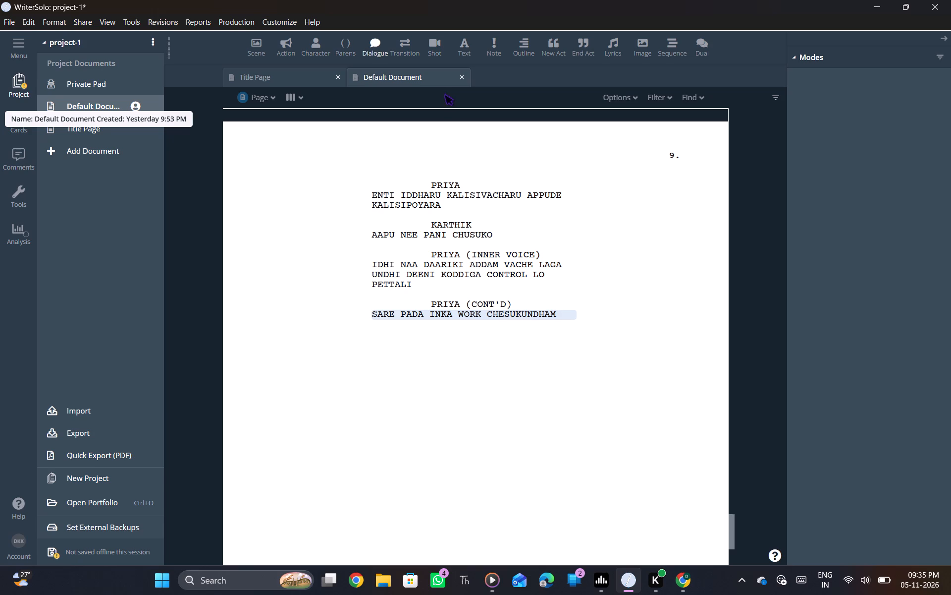
Turn off the (CONT'D) extension on the last PRIYA cue and start a new line below her dialogue.
{"action": "left_click", "coordinate": [469, 300], "text": "ctrl"}
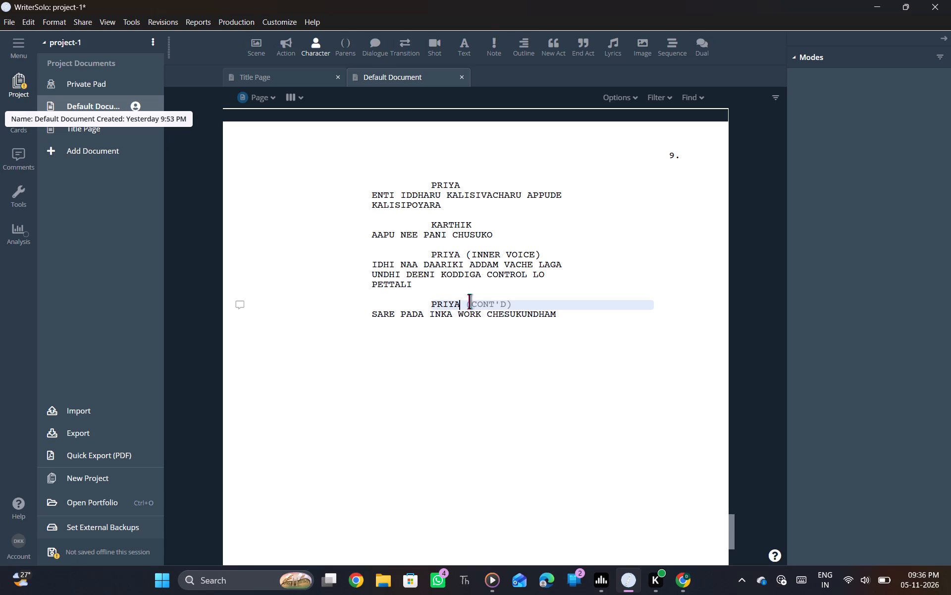
{"action": "left_click", "coordinate": [567, 316]}
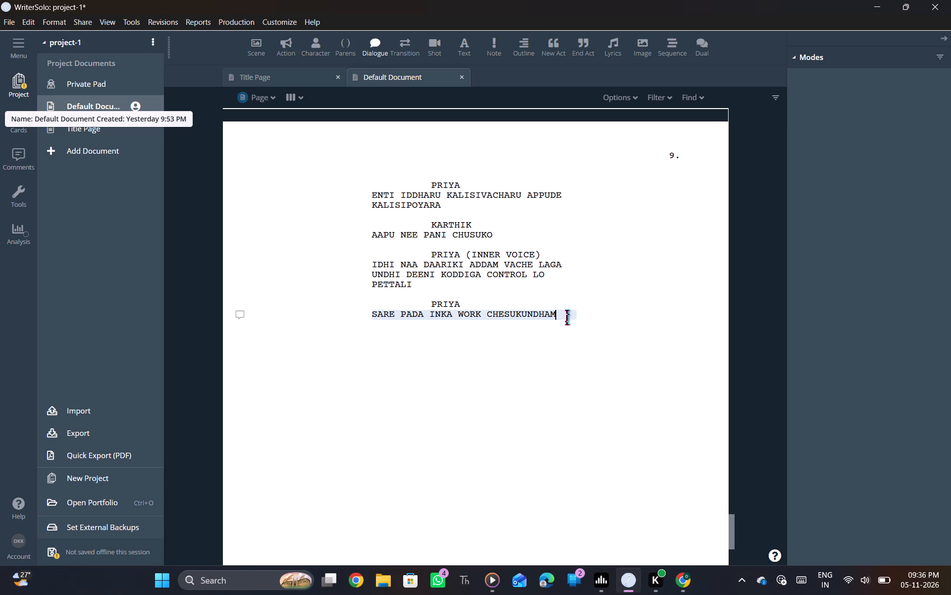
{"action": "key", "text": "Return"}
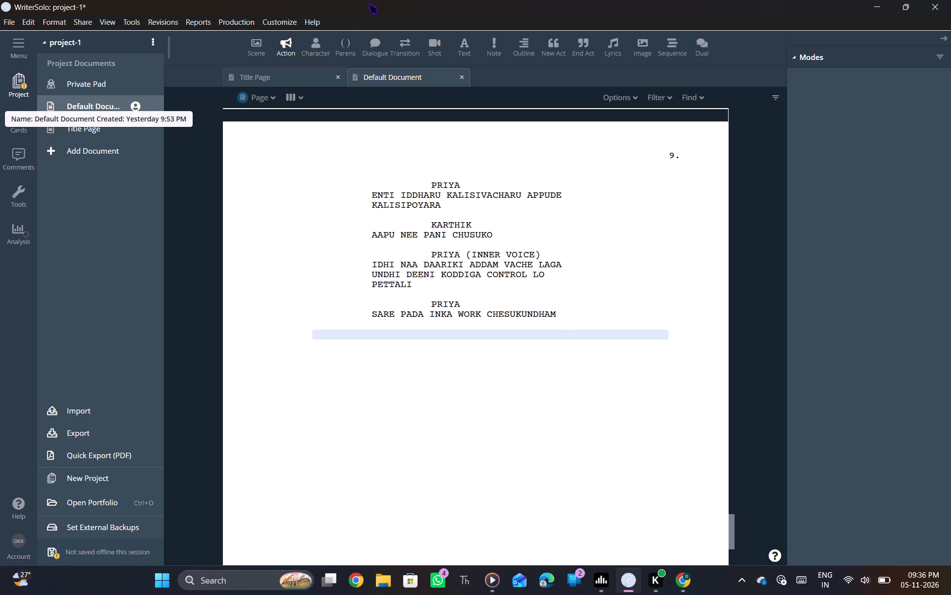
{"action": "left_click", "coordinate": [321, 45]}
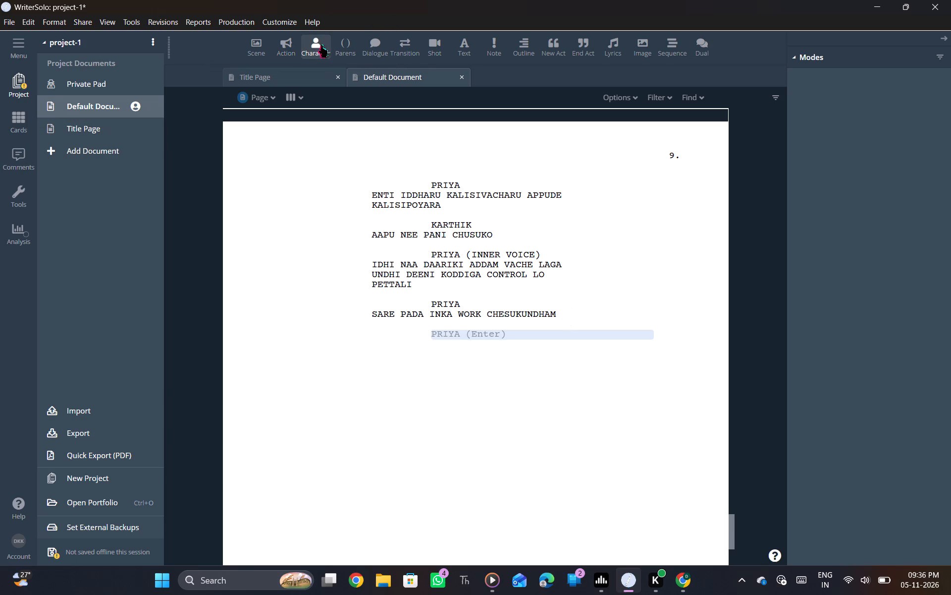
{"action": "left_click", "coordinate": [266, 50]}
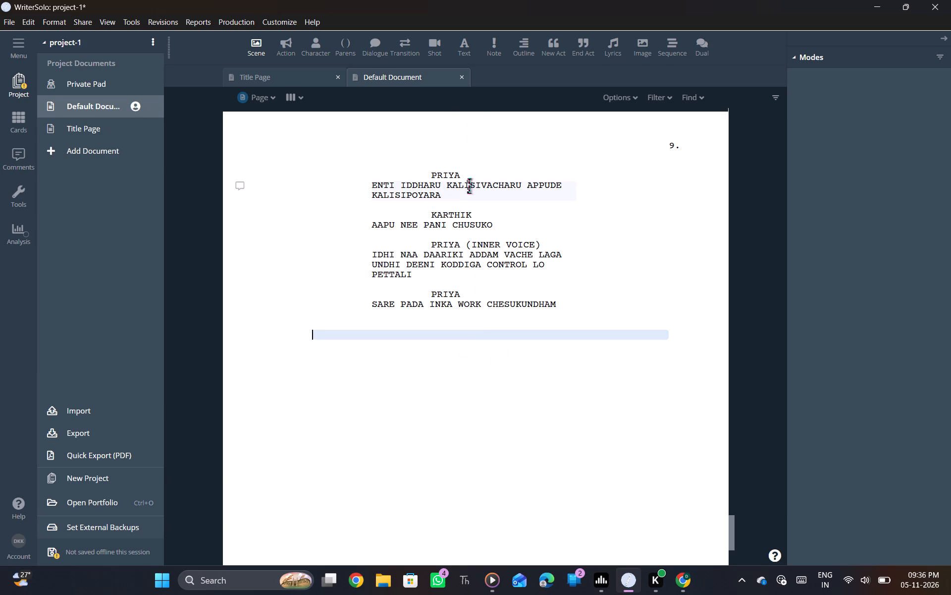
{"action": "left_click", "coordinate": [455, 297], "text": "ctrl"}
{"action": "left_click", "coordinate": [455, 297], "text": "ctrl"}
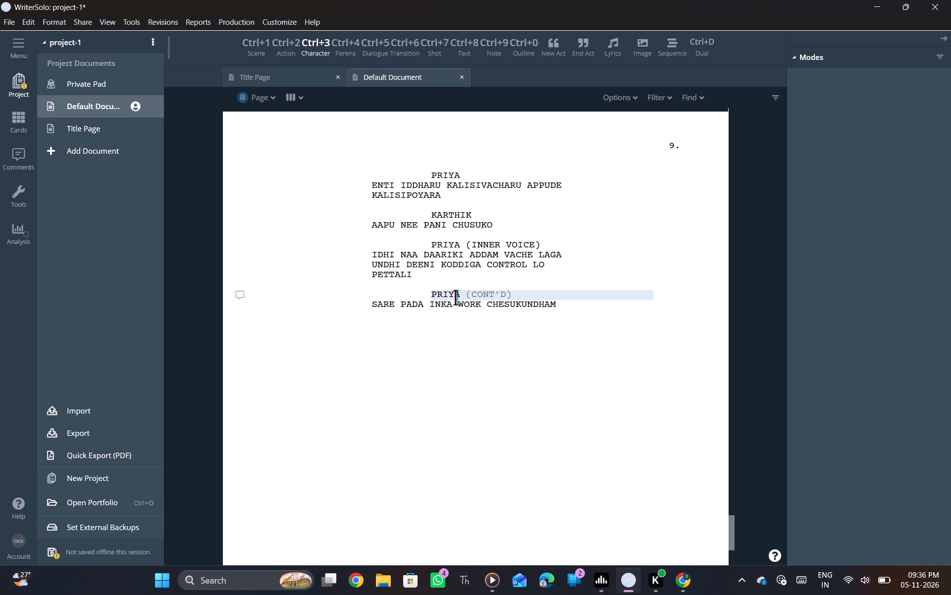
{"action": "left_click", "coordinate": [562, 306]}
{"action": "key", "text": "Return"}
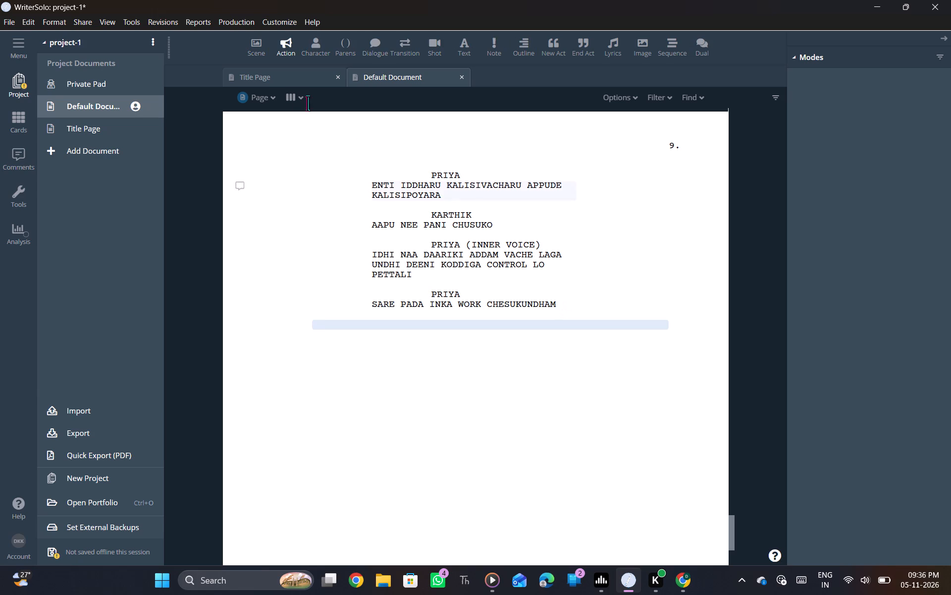
Add the scene heading "CUSTOMER COMES IN RAGE AND CALLS KARTHIK(PROJECT HEAD)" below Priya's dialogue.
{"action": "left_click", "coordinate": [267, 58]}
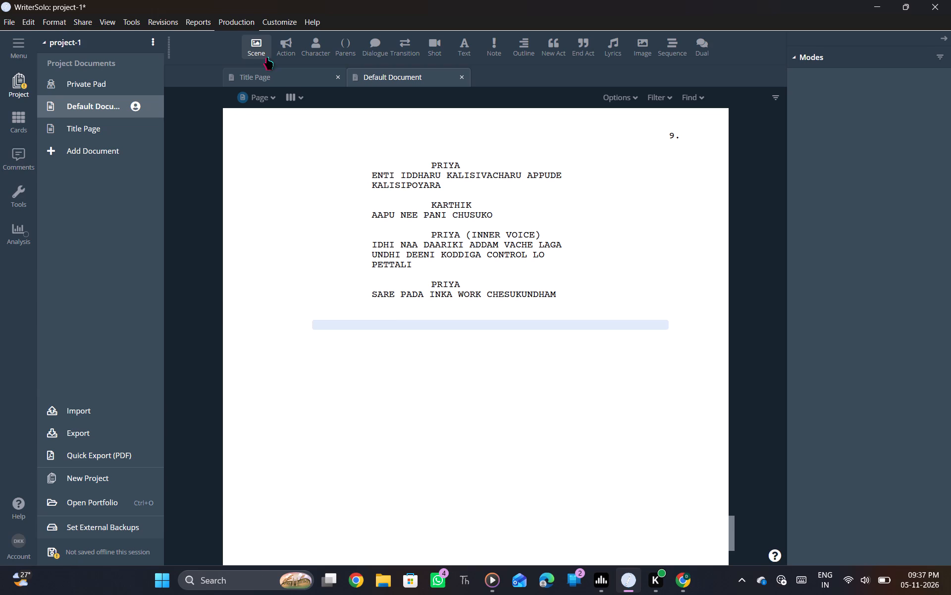
{"action": "key", "text": "Up"}
{"action": "key", "text": "Up"}
{"action": "key", "text": "Down"}
{"action": "key", "text": "Down"}
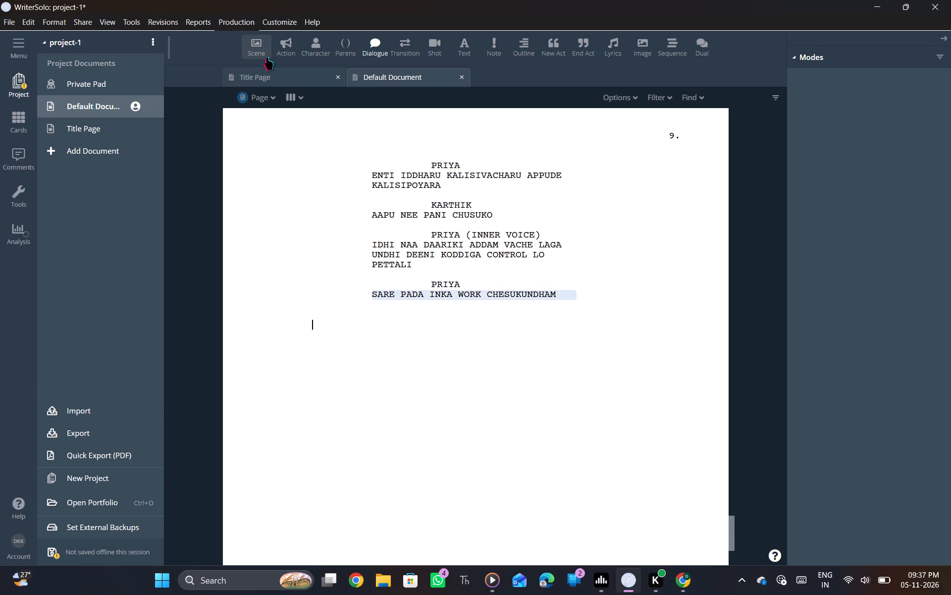
{"action": "key", "text": "Down"}
{"action": "key", "text": "Up"}
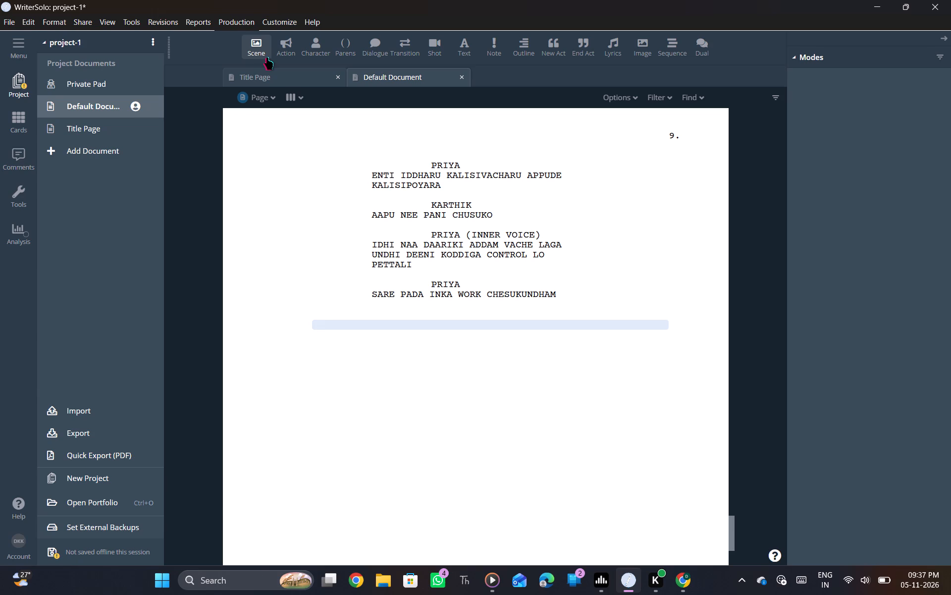
{"action": "type", "text": "CUSTOMER COMES"}
{"action": "key", "text": "space"}
{"action": "type", "text": "IN RAGE AND CALLS T"}
{"action": "key", "text": "BackSpace"}
{"action": "type", "text": "KARTHIK("}
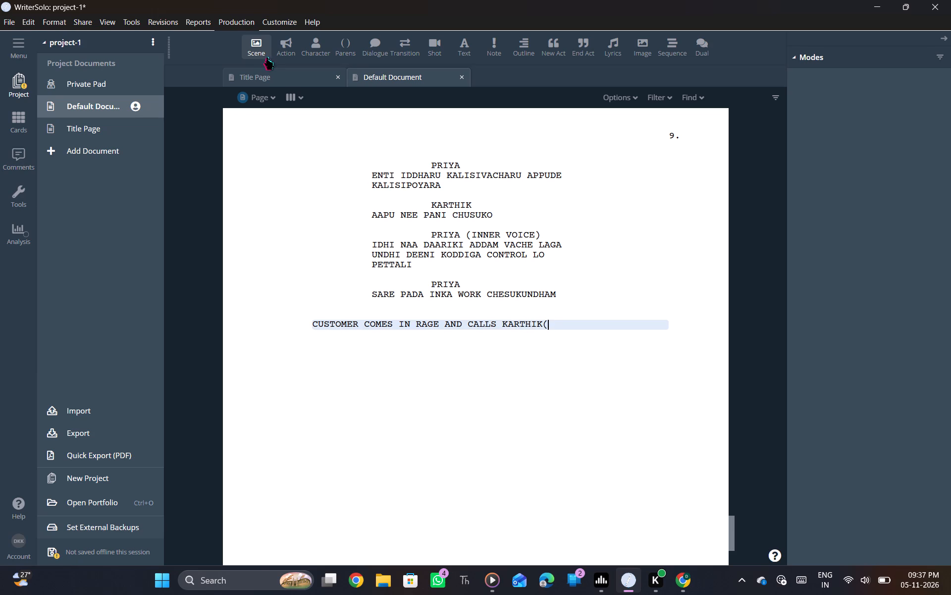
{"action": "type", "text": "PROJECT HEAD"}
{"action": "key", "text": "shift+parenright"}
{"action": "key", "text": "Return"}
Add a CUSTOMER character cue with the dialogue "REYY BAYATIKI RA KARTHIK ASSALU ILA CHESTHAV ANUKOLA".
{"action": "left_click", "coordinate": [306, 52]}
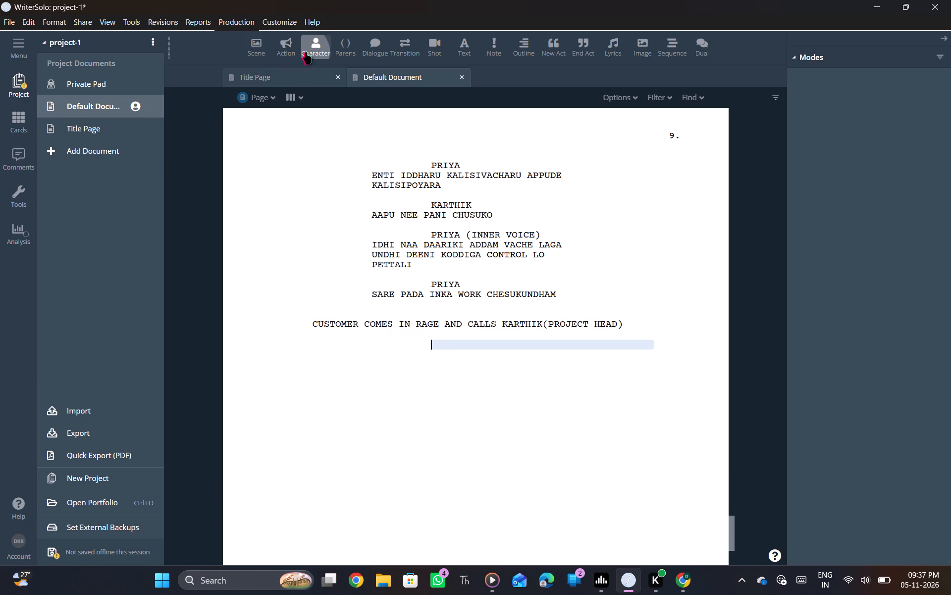
{"action": "type", "text": "CUSTOMER"}
{"action": "key", "text": "space"}
{"action": "key", "text": "Return"}
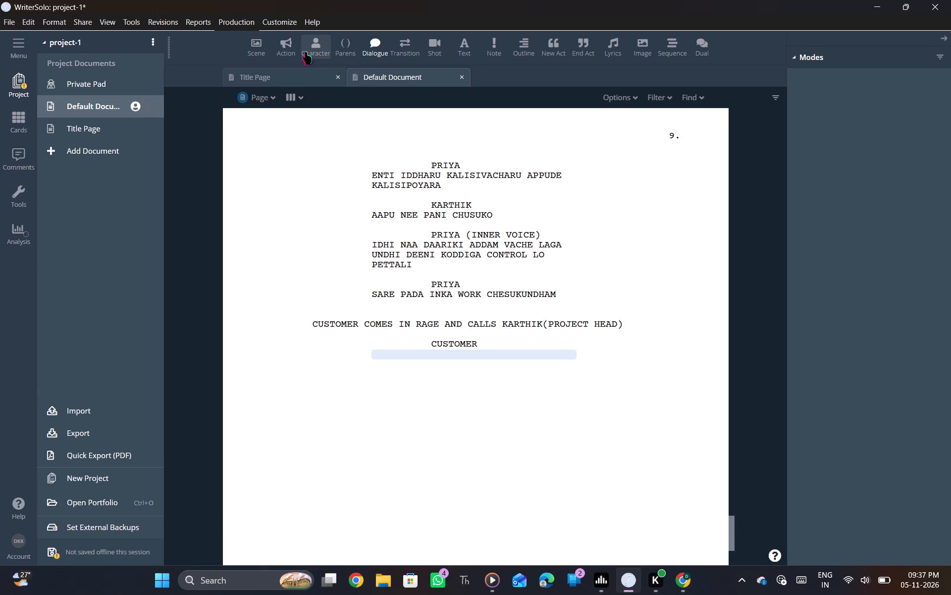
{"action": "type", "text": "REYY"}
{"action": "key", "text": "space"}
{"action": "type", "text": "BAYATIKI RA"}
{"action": "key", "text": "space"}
{"action": "type", "text": "KARTHIK"}
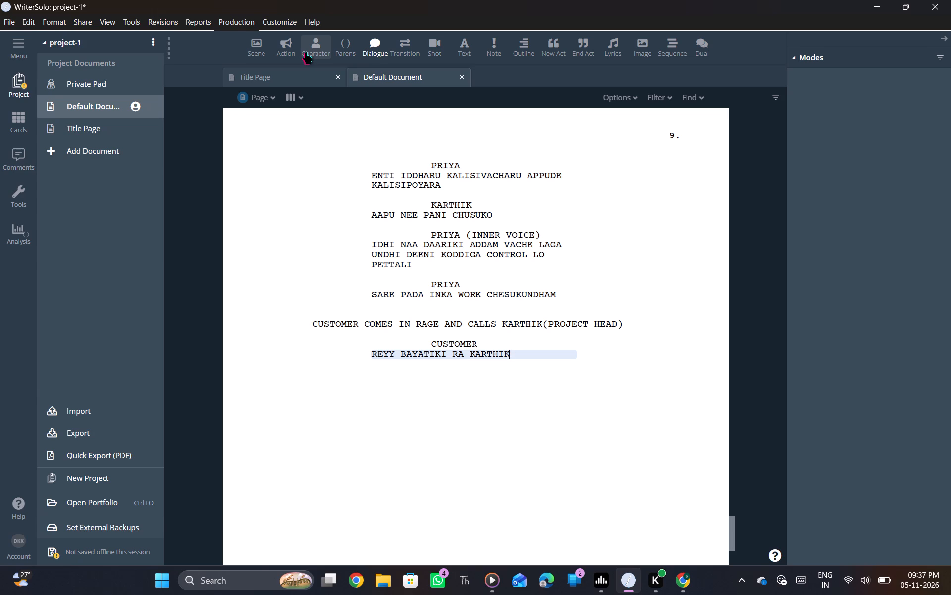
{"action": "key", "text": "space"}
{"action": "type", "text": "ASSALU"}
{"action": "key", "text": "space"}
{"action": "type", "text": "ILA CHESTHAV ANUKOLA"}
{"action": "key", "text": "Return"}
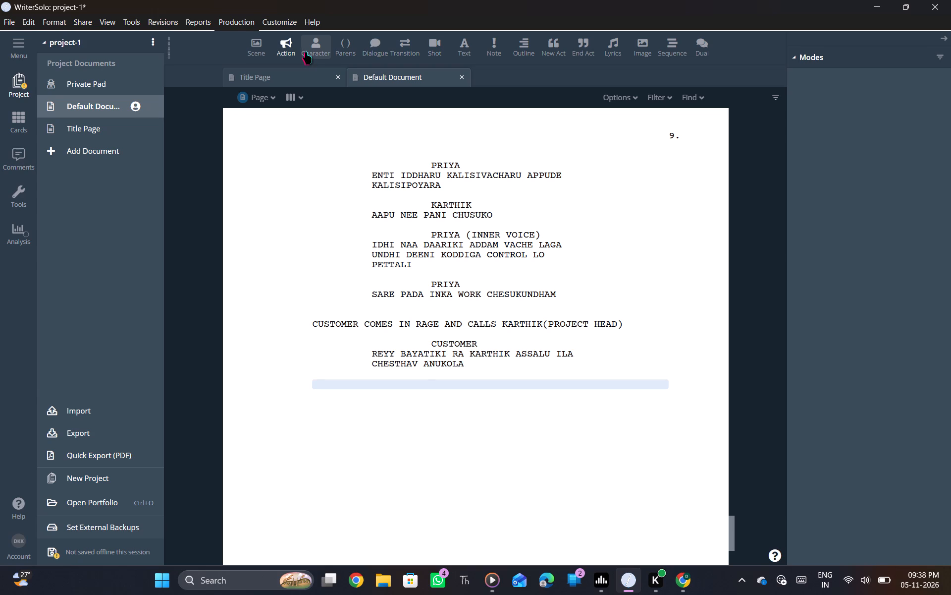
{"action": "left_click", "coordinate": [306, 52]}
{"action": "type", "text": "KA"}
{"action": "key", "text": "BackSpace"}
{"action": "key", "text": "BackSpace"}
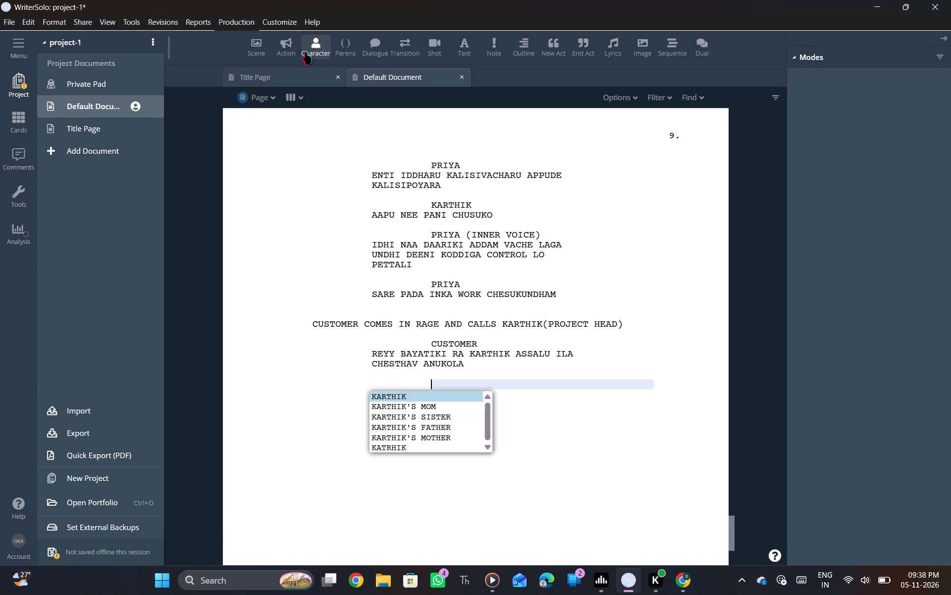
Add the action line "KARTHIK COMES OUT IN WORRY" below the customer's dialogue.
{"action": "left_click", "coordinate": [285, 51]}
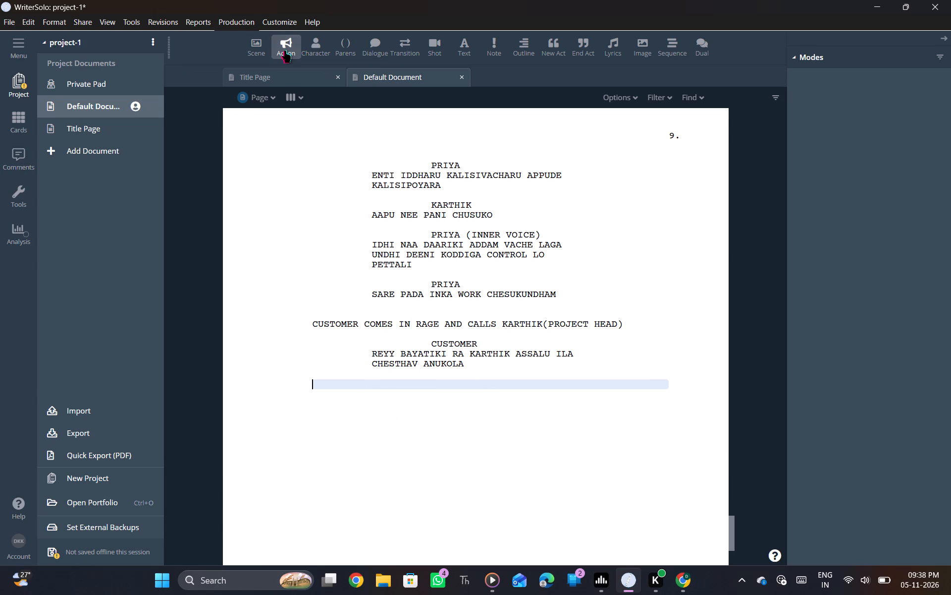
{"action": "type", "text": "KARTHIK"}
{"action": "key", "text": "space"}
{"action": "key", "text": "BackSpace"}
{"action": "key", "text": "space"}
{"action": "type", "text": "COMES"}
{"action": "key", "text": "space"}
{"action": "type", "text": "OUT"}
{"action": "key", "text": "space"}
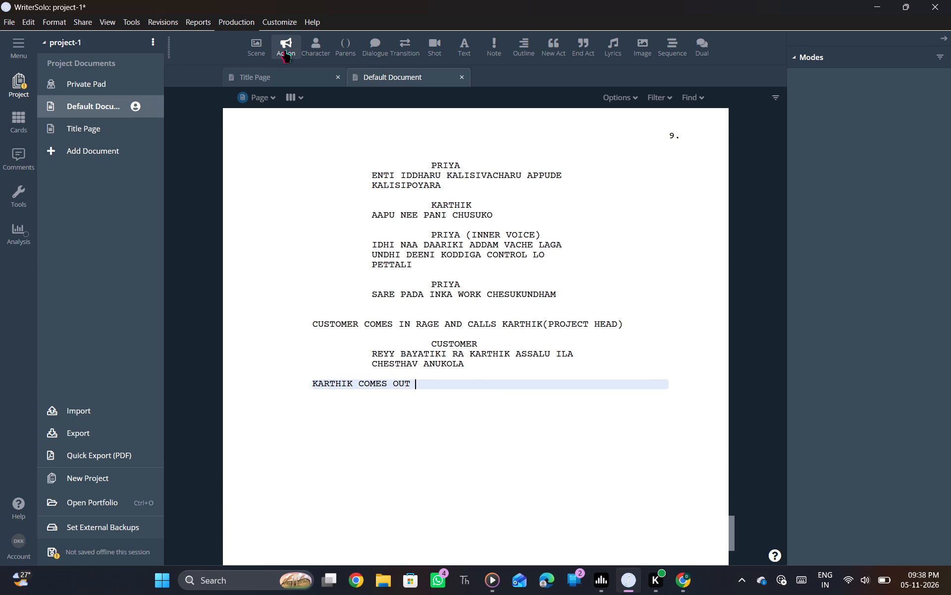
{"action": "type", "text": "IN WORRY"}
{"action": "key", "text": "space"}
{"action": "key", "text": "Return"}
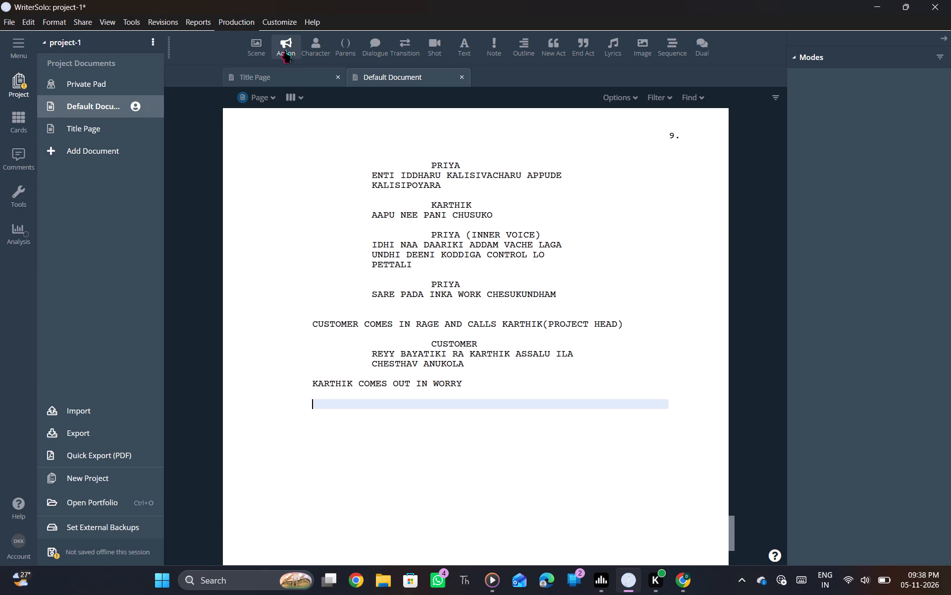
Add a KARTHIK character cue with the dialogue "SIR MEERU ENTI SIR ILA VACHARU EM AYYINDHI".
{"action": "left_click", "coordinate": [321, 38]}
{"action": "type", "text": "KARTHIK"}
{"action": "key", "text": "Return"}
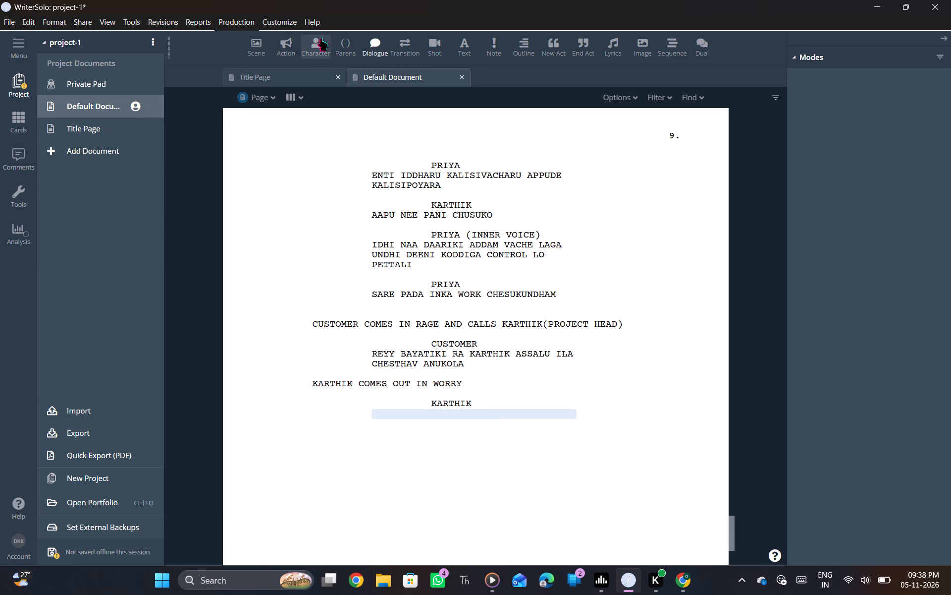
{"action": "type", "text": "SIR MEERU ENTI SIR ILA VACHARU EM"}
{"action": "key", "text": "space"}
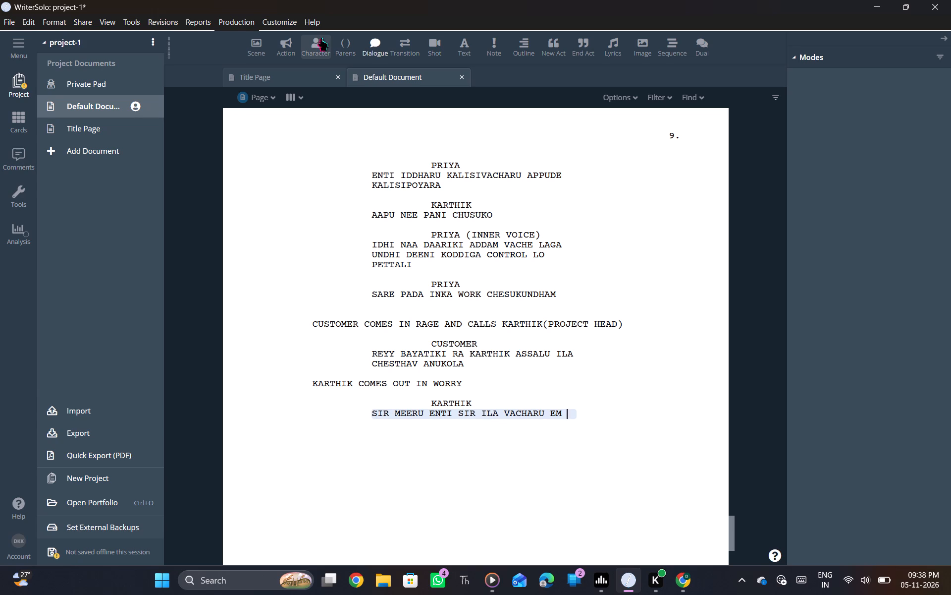
{"action": "type", "text": "AYYINDHI"}
{"action": "key", "text": "Return"}
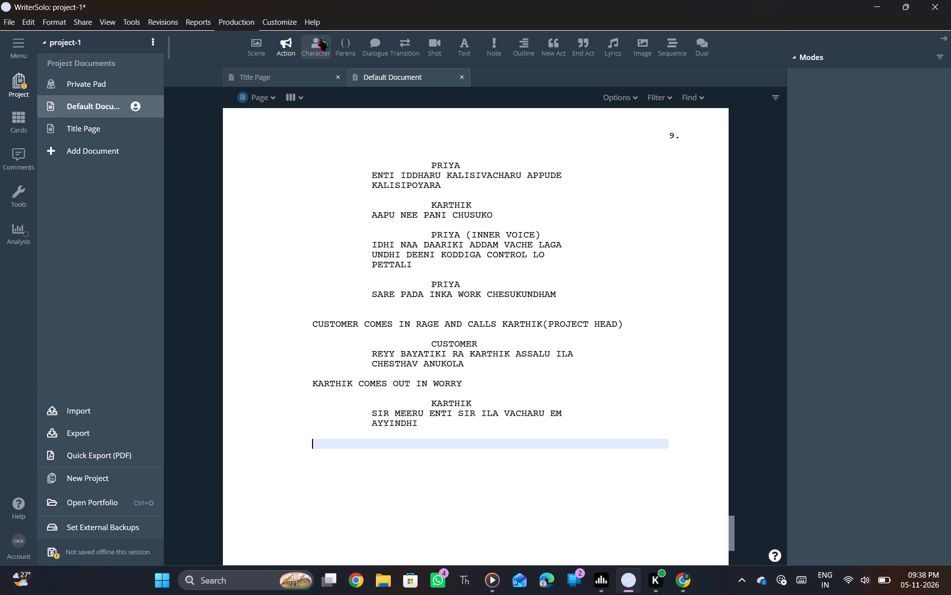
Add a CUSTOMER character cue with the dialogue "EPPATIKI ISTHAV RA NA PROJECT 1 WEEK ANNAV ADHI AYYIPOYI 5 DAYS KUDA AYYINDHI".
{"action": "left_click", "coordinate": [326, 40]}
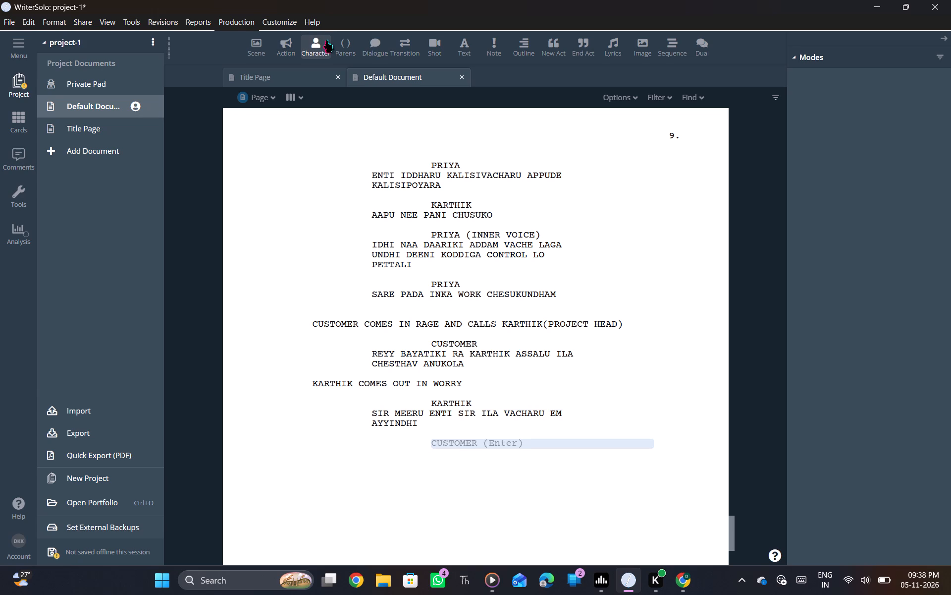
{"action": "type", "text": "CUSTOMER"}
{"action": "key", "text": "Return"}
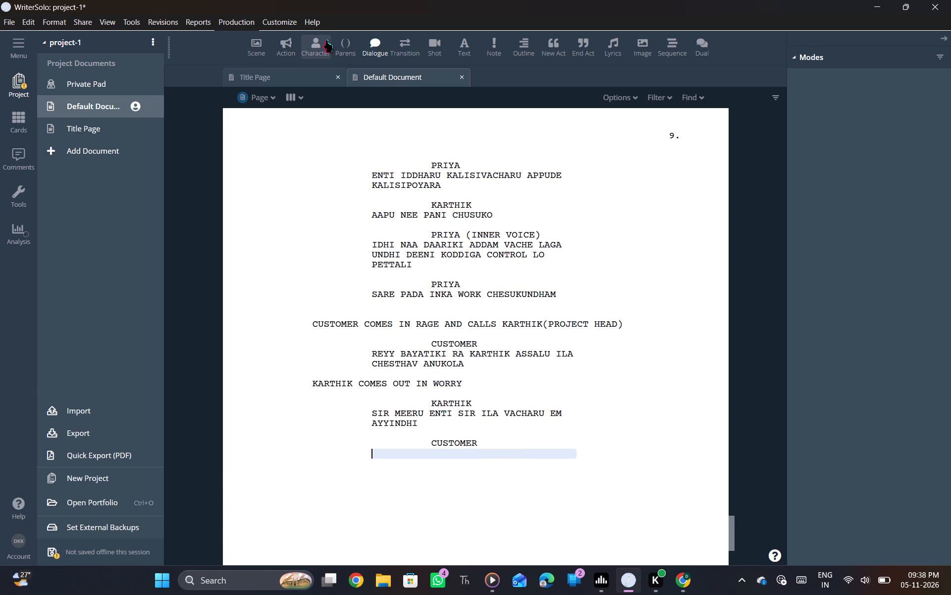
{"action": "type", "text": "EPPATIKI ISTHAV RA NA PROJECT"}
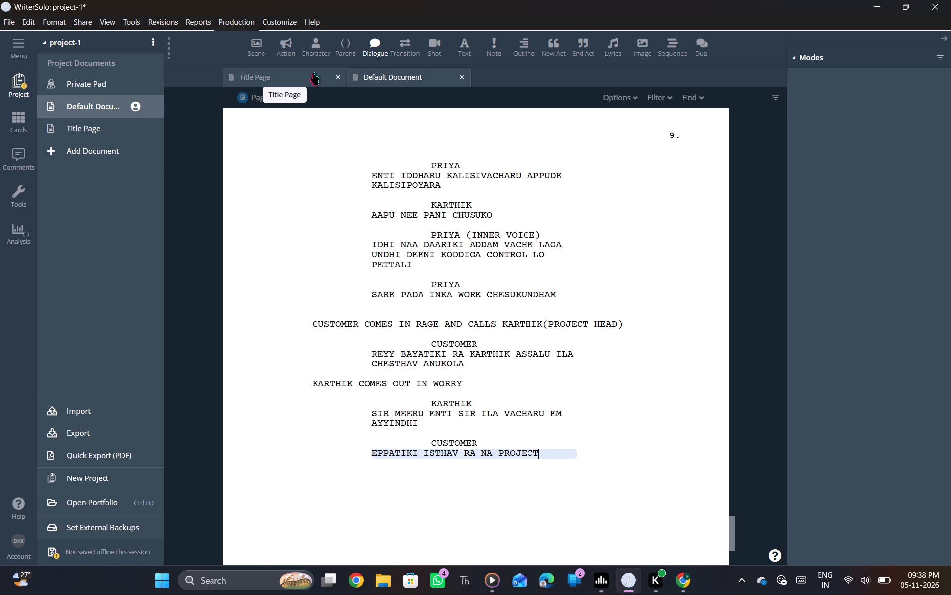
{"action": "key", "text": "space"}
{"action": "type", "text": "IN"}
{"action": "key", "text": "BackSpace"}
{"action": "key", "text": "BackSpace"}
{"action": "type", "text": "1"}
{"action": "key", "text": "space"}
{"action": "key", "text": "space"}
{"action": "key", "text": "BackSpace"}
{"action": "key", "text": "BackSpace"}
{"action": "key", "text": "BackSpace"}
{"action": "type", "text": "1 WEEK ANNAV ADHI AYYIPOYI"}
{"action": "key", "text": "space"}
{"action": "type", "text": "5 DAYS KUDA AYYINDHI"}
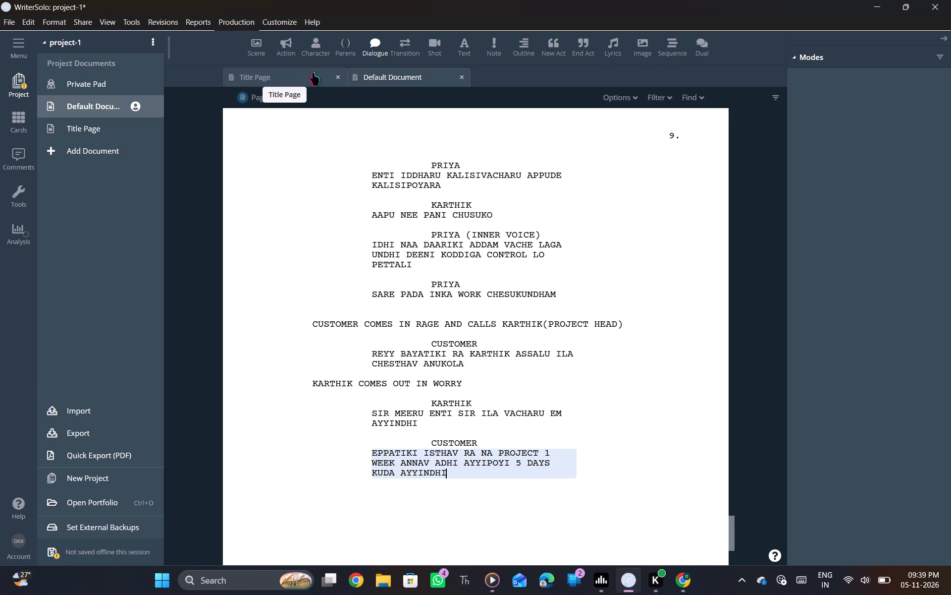
{"action": "key", "text": "Return"}
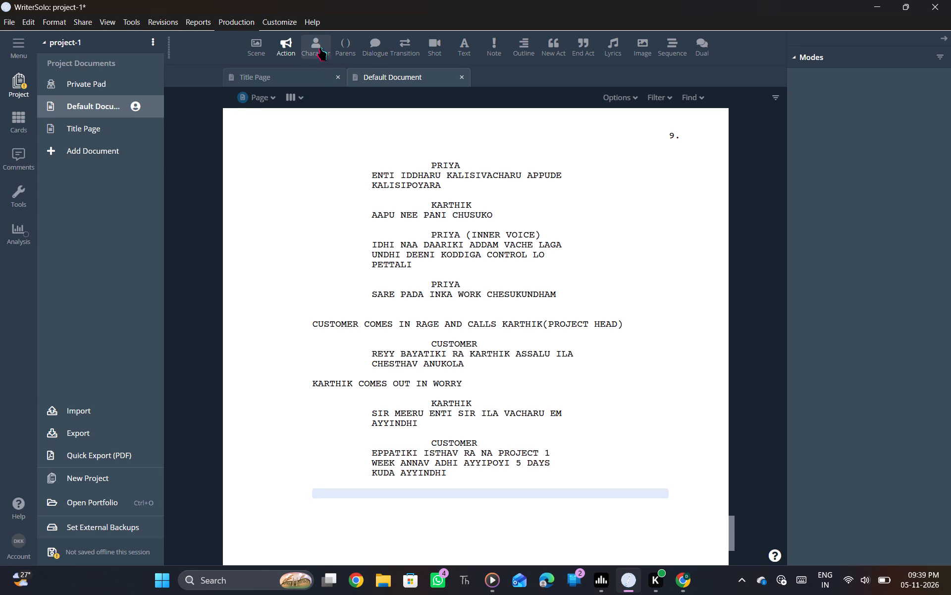
Add a KARTHIK character cue with the trailing-off dialogue "SIR ADHI......" below the customer's dialogue.
{"action": "left_click", "coordinate": [320, 48]}
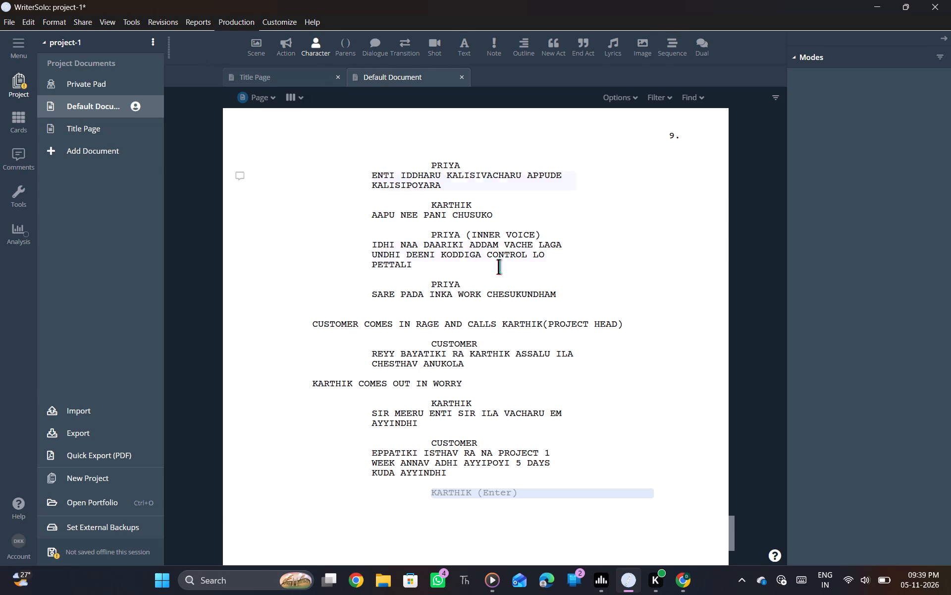
{"action": "key", "text": "Return"}
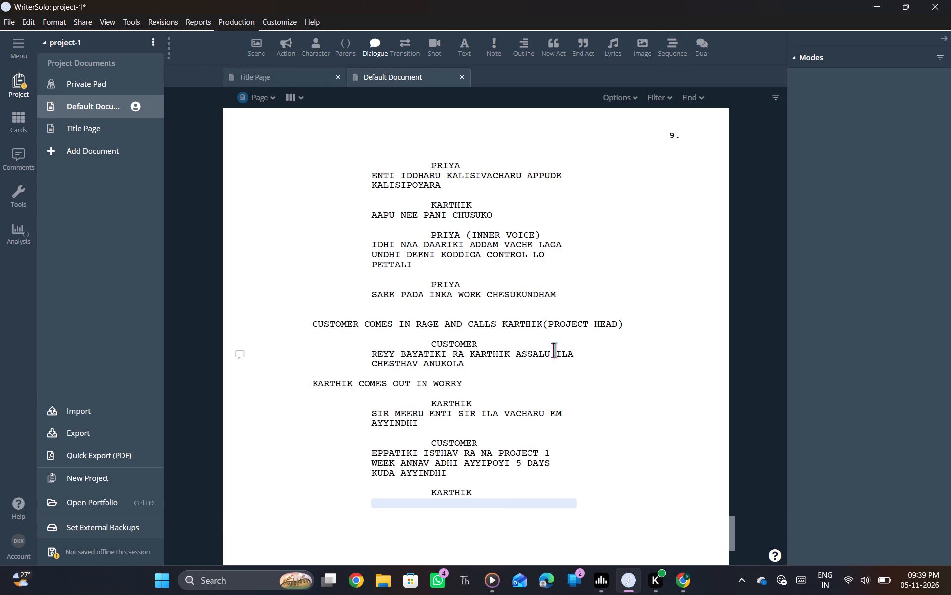
{"action": "type", "text": "SIR"}
{"action": "key", "text": "space"}
{"action": "type", "text": "ADHI"}
{"action": "type", "text": ".."}
{"action": "key", "text": "Return"}
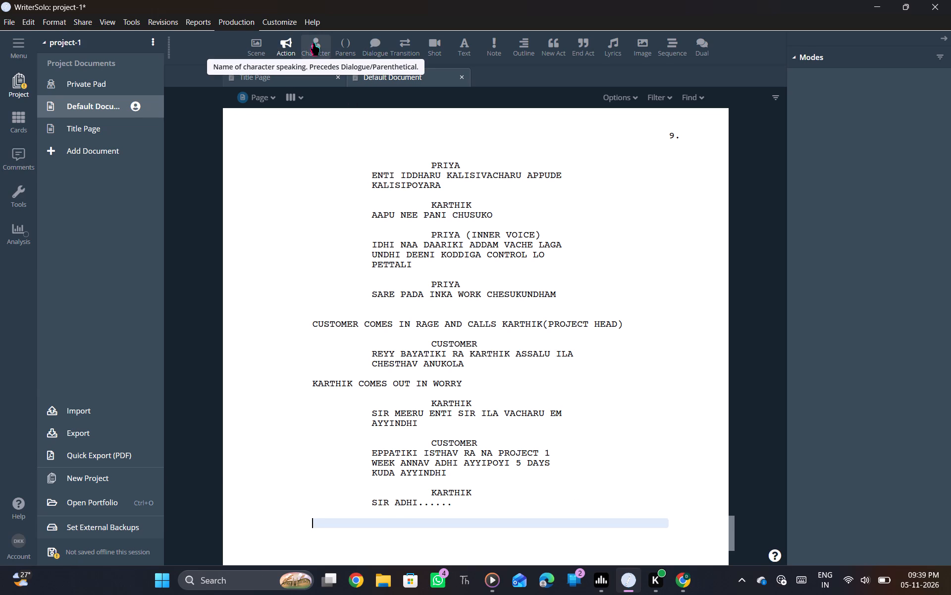
Add a CUSTOMER character cue with the dialogue "SIR ENDHI RAAA CHEPPU NAA APP EKKADA".
{"action": "left_click", "coordinate": [314, 43]}
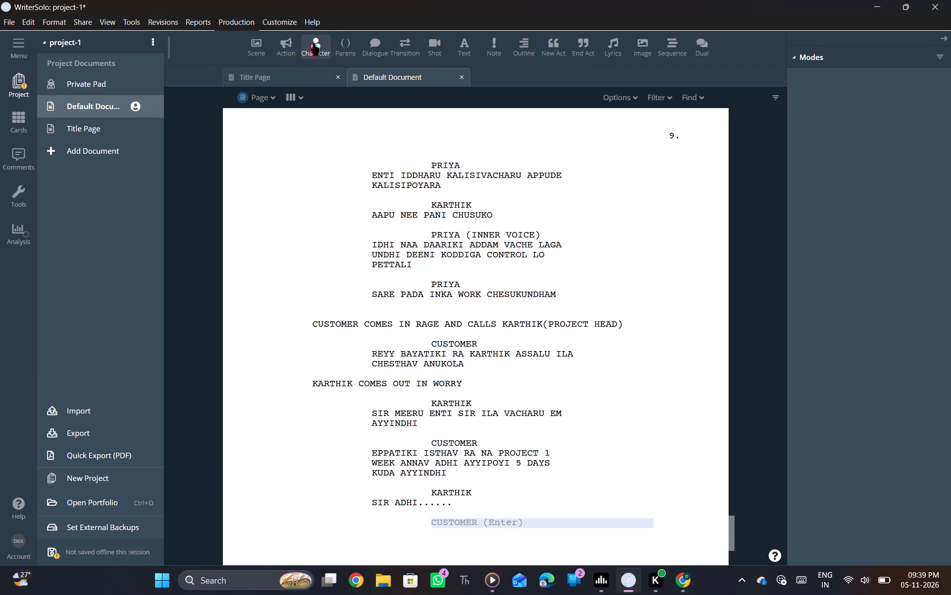
{"action": "key", "text": "Return"}
{"action": "type", "text": "SIR ENDHI RAAA"}
{"action": "key", "text": "space"}
{"action": "type", "text": "CHEPPU NAA"}
{"action": "key", "text": "space"}
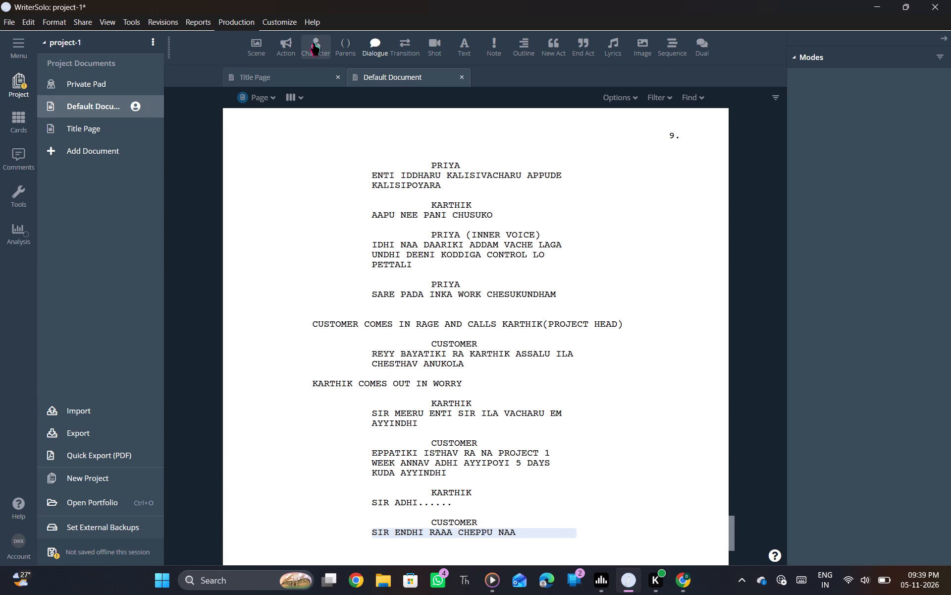
{"action": "type", "text": "APP EKKADA"}
{"action": "key", "text": "Return"}
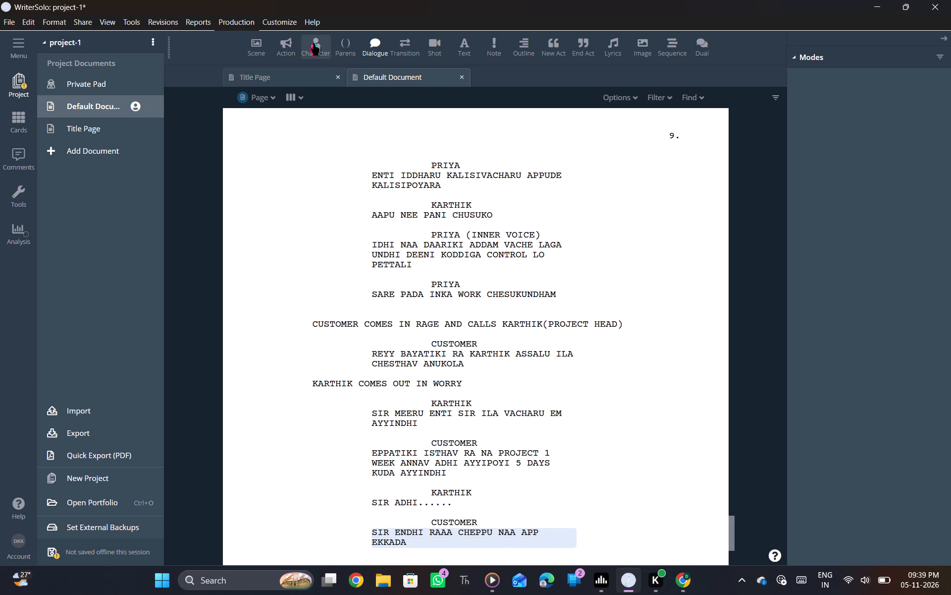
Add the action line "CUSTOMER HOLDS KARTHIK'S COLLAR" below the customer's last dialogue.
{"action": "left_click", "coordinate": [311, 42]}
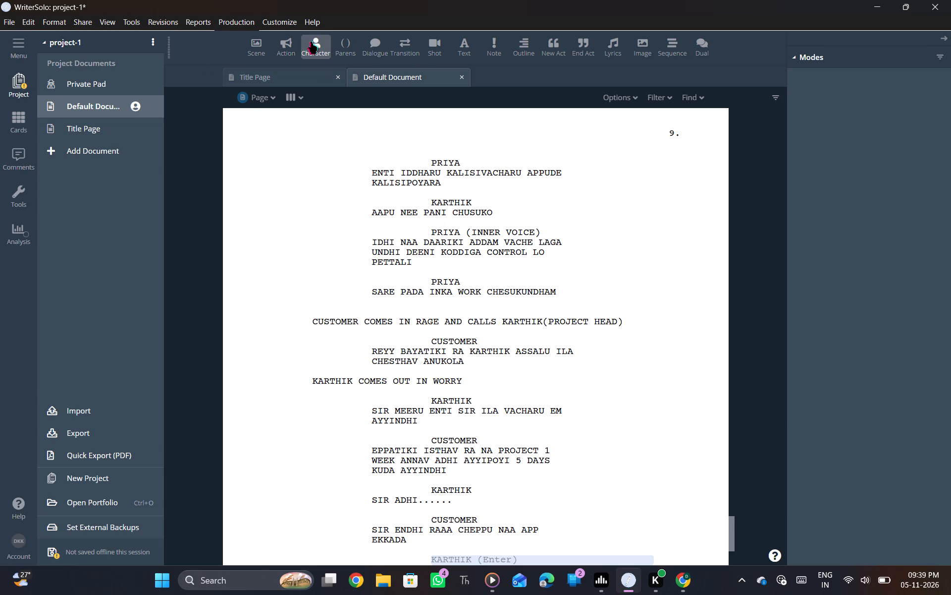
{"action": "scroll", "coordinate": [471, 184], "scroll_direction": "down", "scroll_amount": 2}
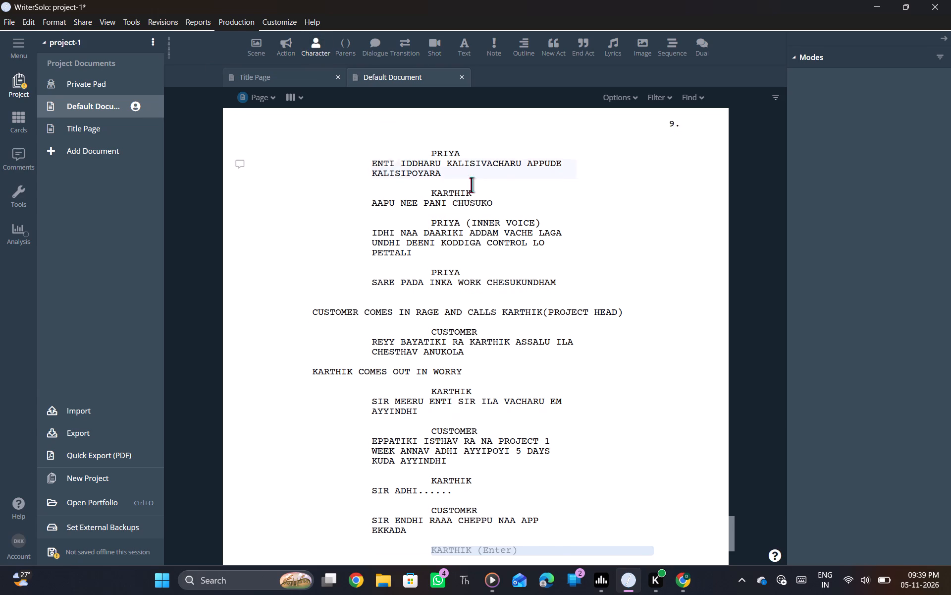
{"action": "scroll", "coordinate": [471, 184], "scroll_direction": "down", "scroll_amount": 3}
{"action": "left_click", "coordinate": [287, 52]}
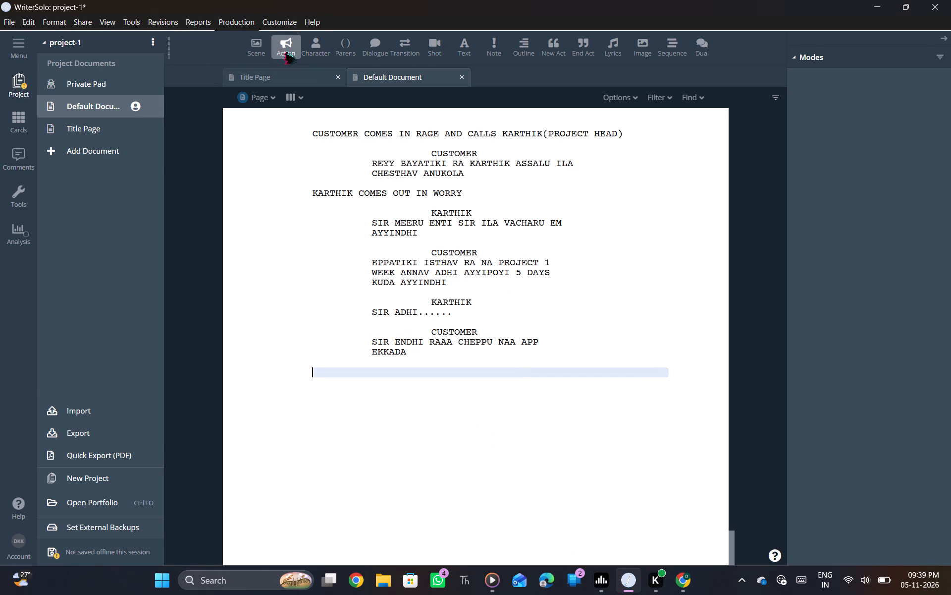
{"action": "type", "text": "CUSTOMER HOLDS KARTHIK"}
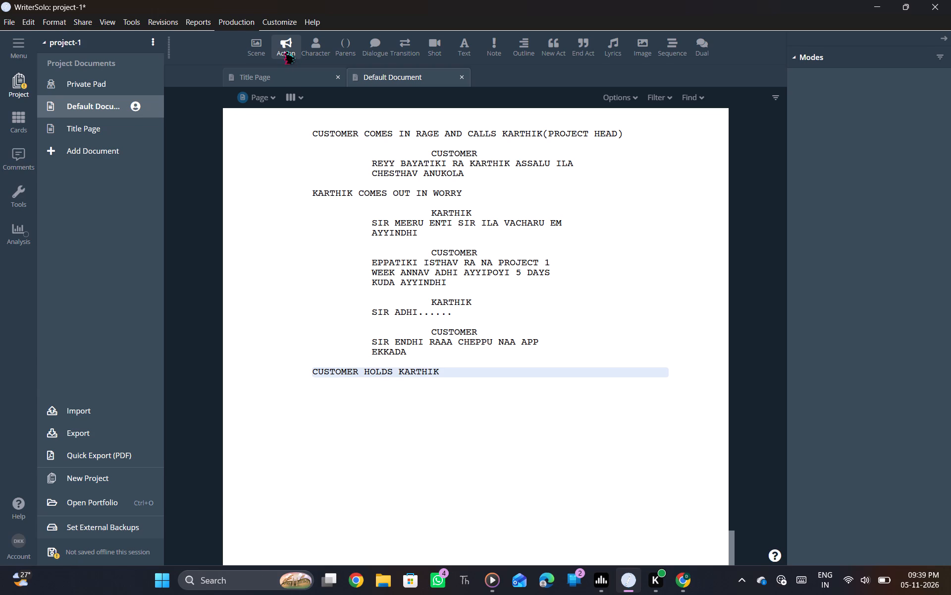
{"action": "type", "text": "'S COLLAR"}
{"action": "key", "text": "Return"}
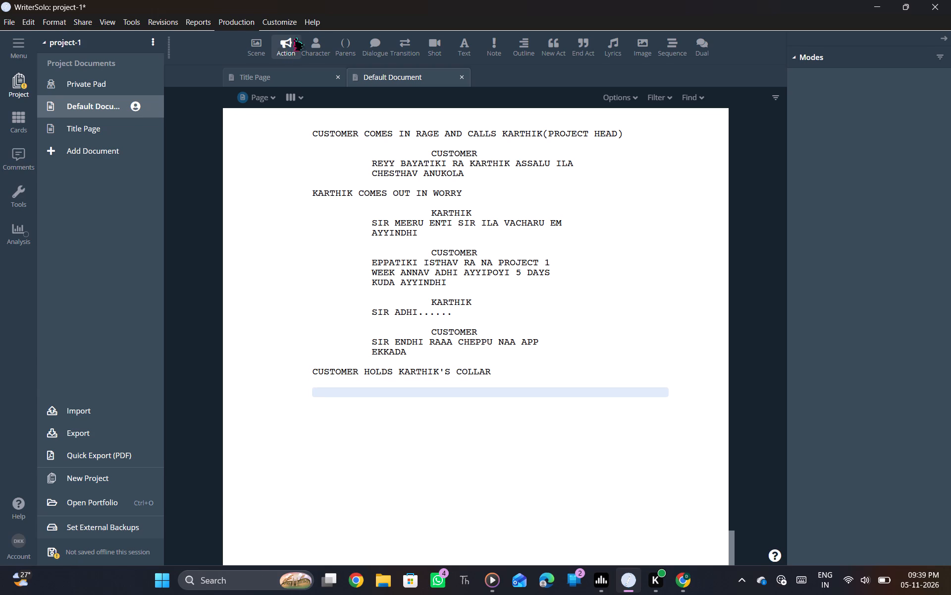
Extend the collar-holding action line with "GEETHANJALI INTERFERES IN BETWEEN" and start a new line below it.
{"action": "left_click", "coordinate": [308, 38]}
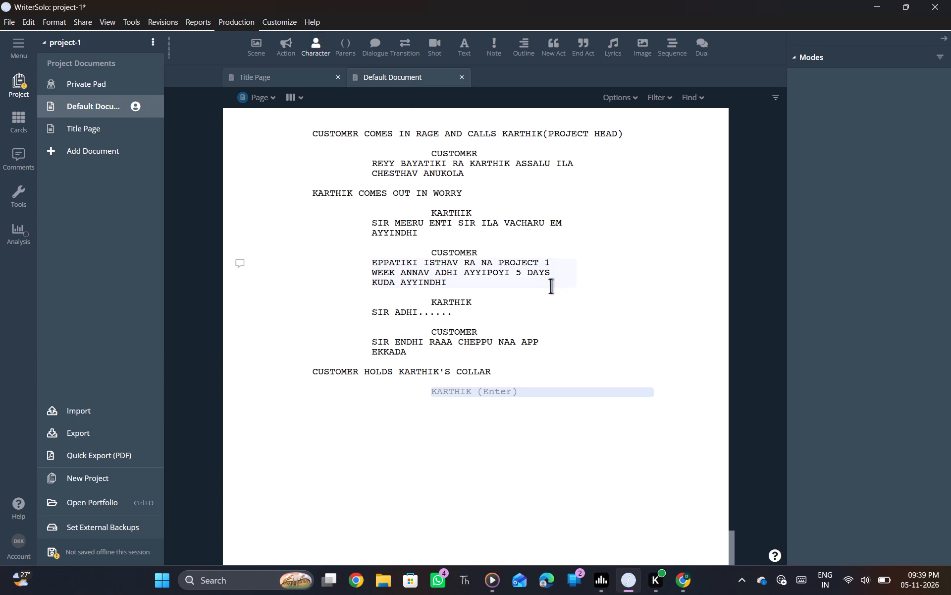
{"action": "left_click", "coordinate": [504, 370]}
{"action": "key", "text": "space"}
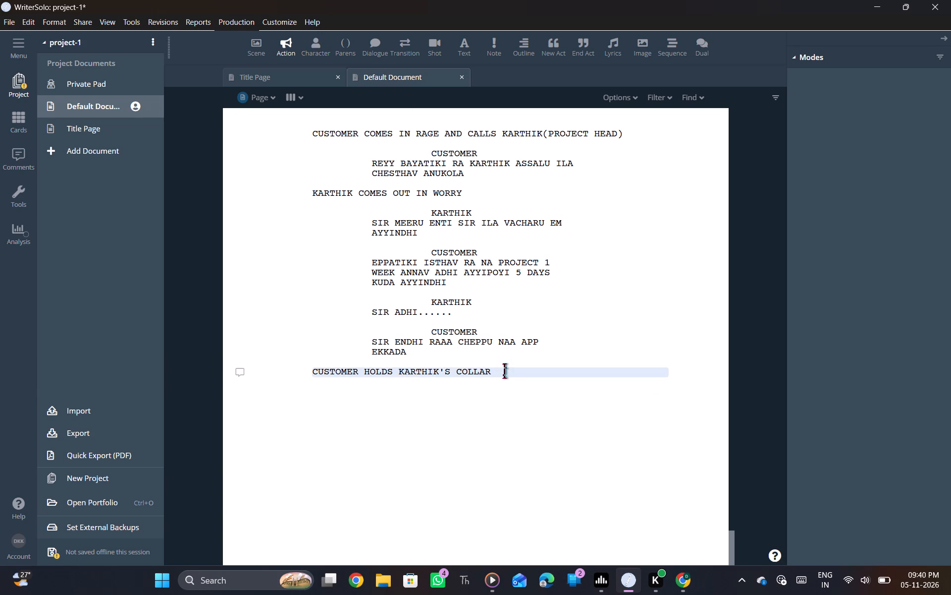
{"action": "type", "text": "GEETHANJALI INTERFERES IN B"}
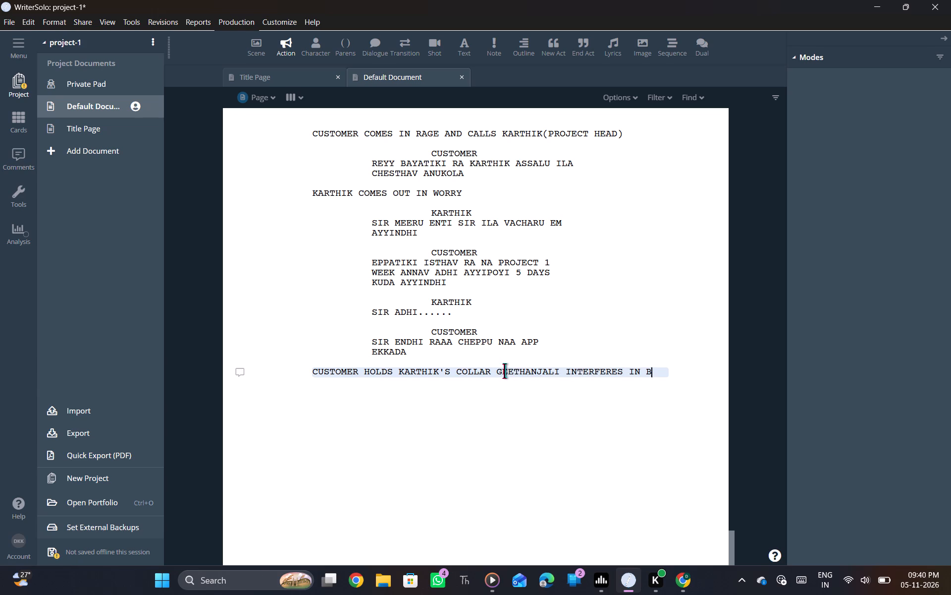
{"action": "type", "text": "ETWEEN"}
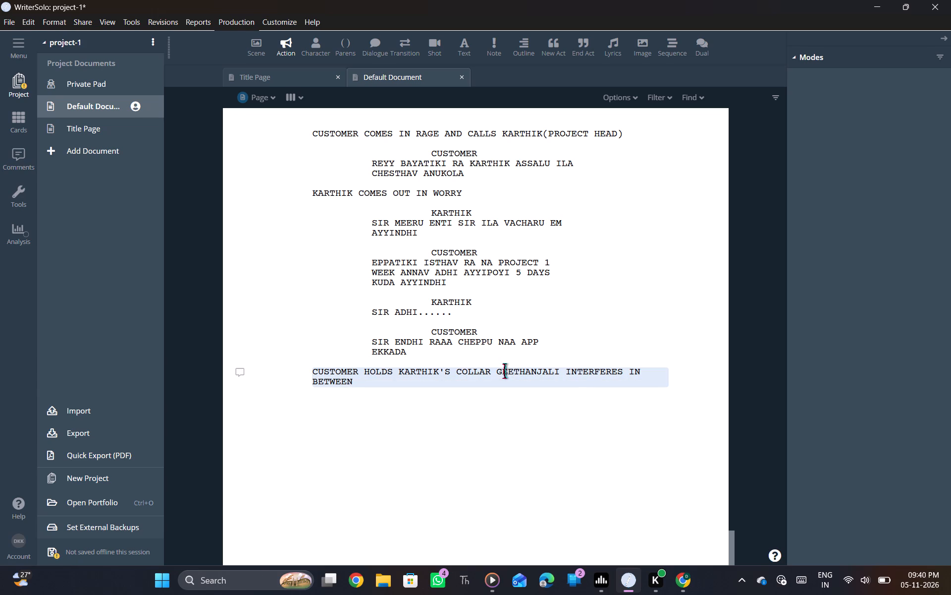
{"action": "key", "text": "Return"}
Add a CUSTOMER character cue below the collar-holding action line and start an empty dialogue line under it.
{"action": "left_click", "coordinate": [332, 53]}
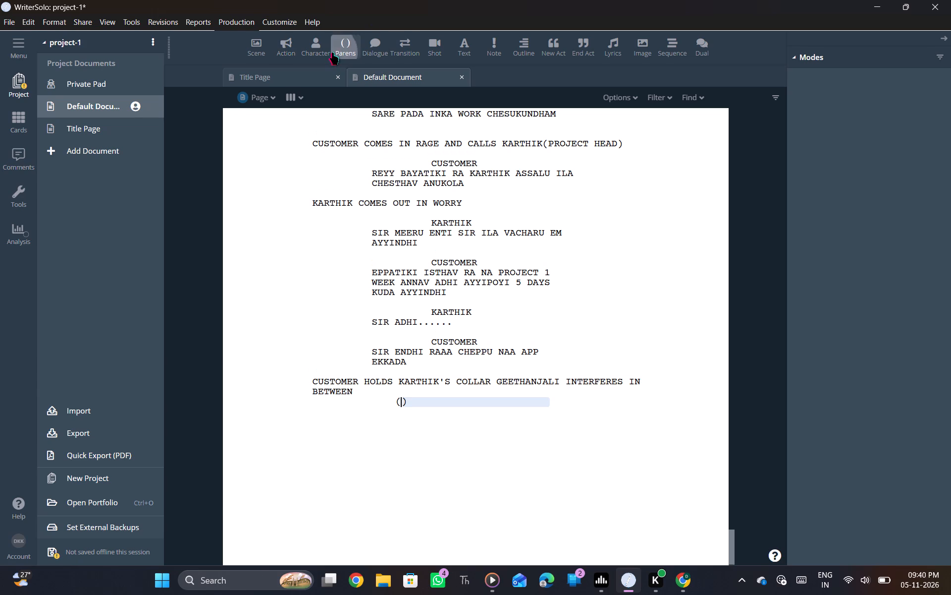
{"action": "left_click", "coordinate": [322, 52]}
{"action": "type", "text": "CUSTOMER"}
{"action": "key", "text": "space"}
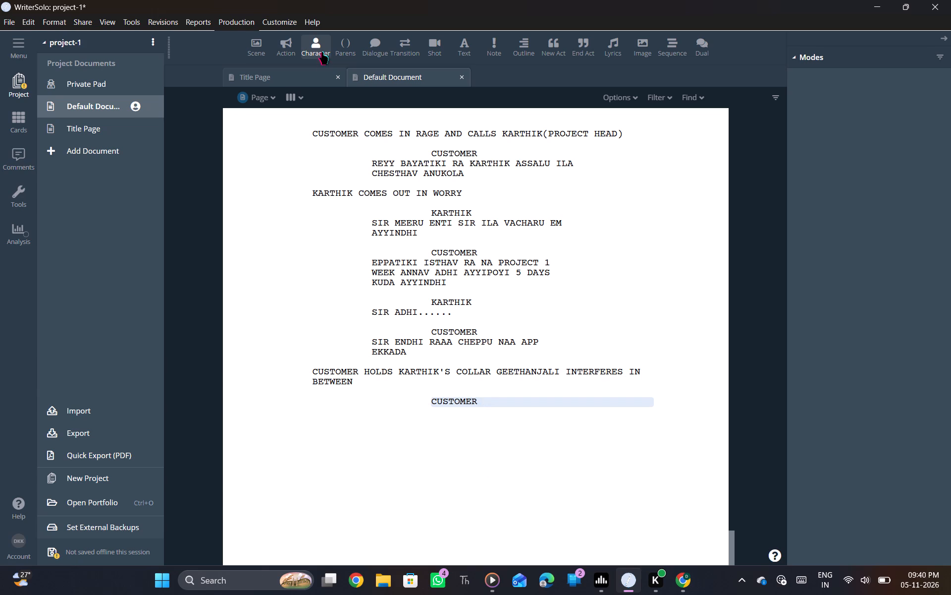
{"action": "key", "text": "BackSpace"}
{"action": "key", "text": "Return"}
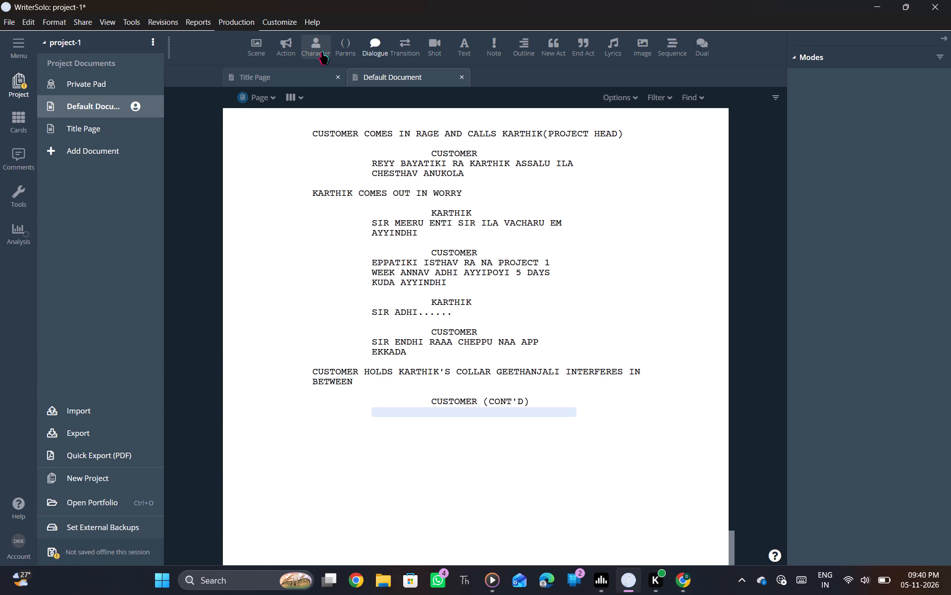
{"action": "key", "text": "Up"}
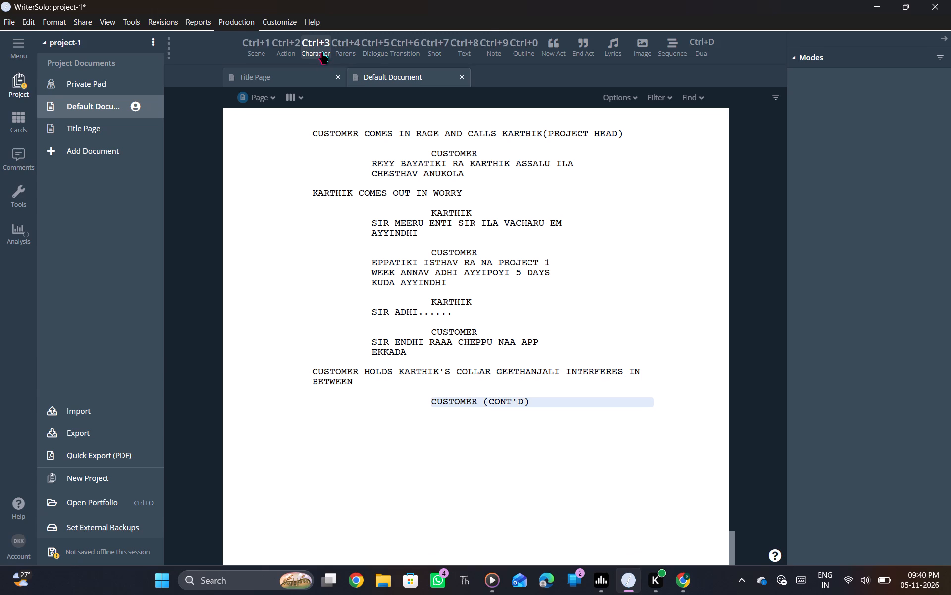
{"action": "key", "text": "ctrl+Return"}
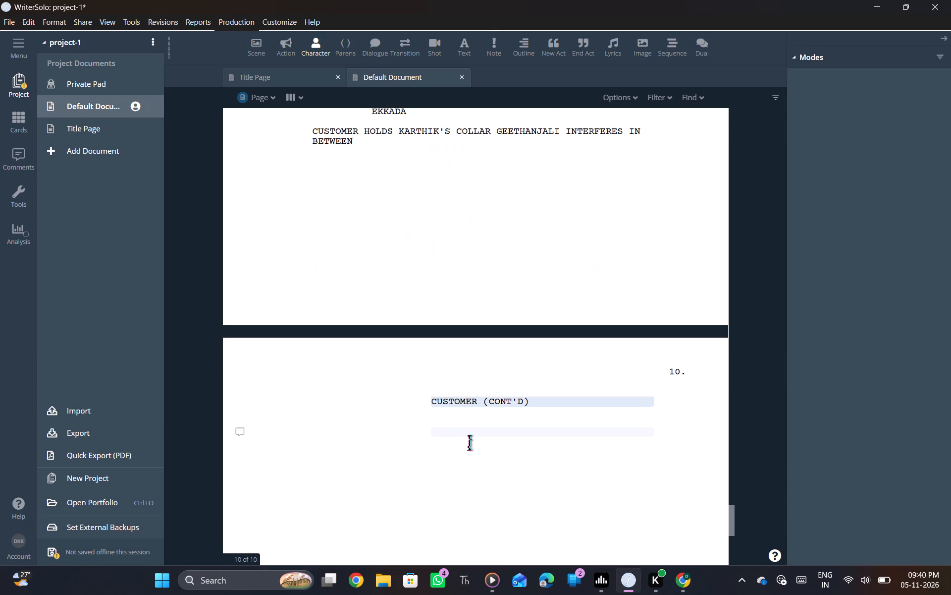
{"action": "key", "text": "BackSpace"}
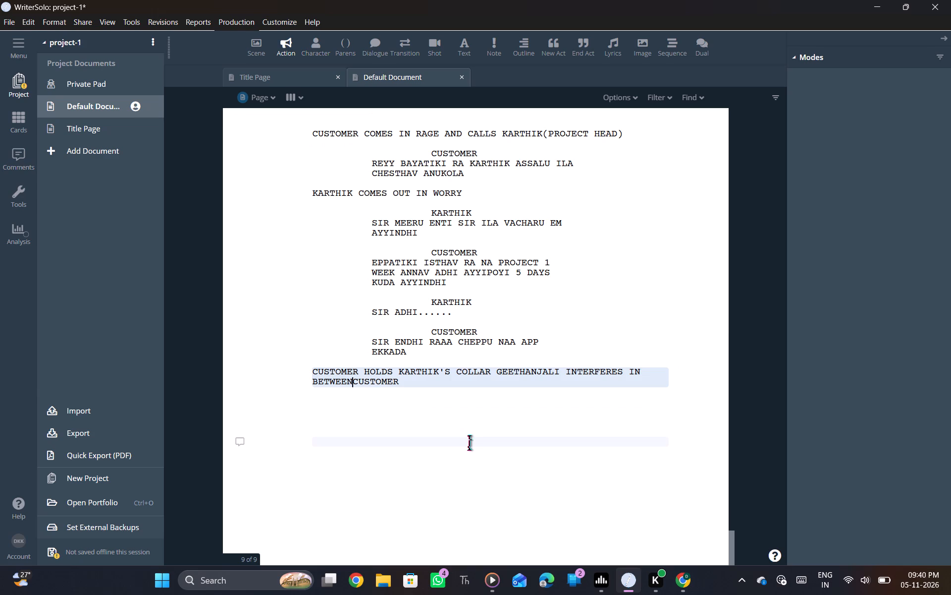
{"action": "key", "text": "Return"}
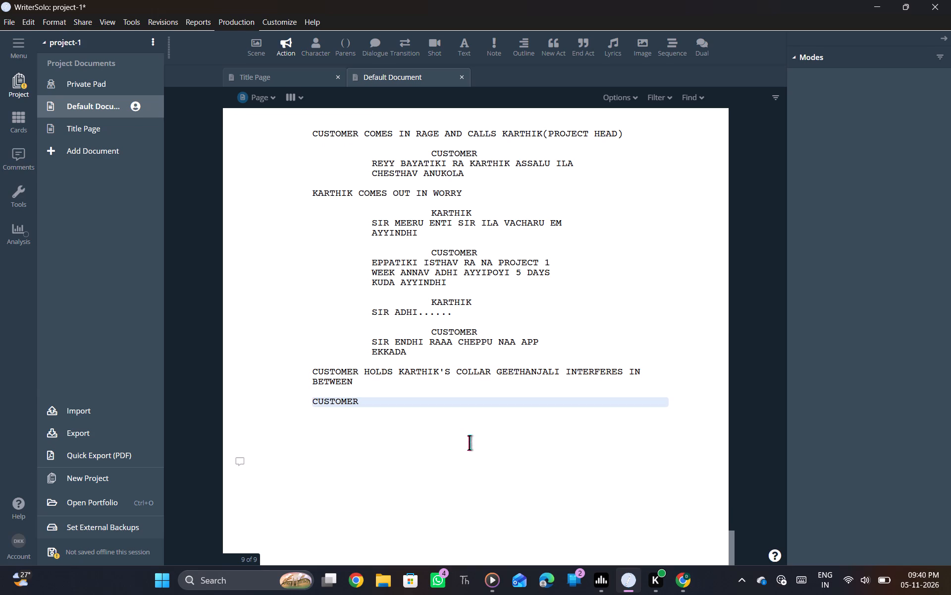
{"action": "left_click", "coordinate": [324, 49]}
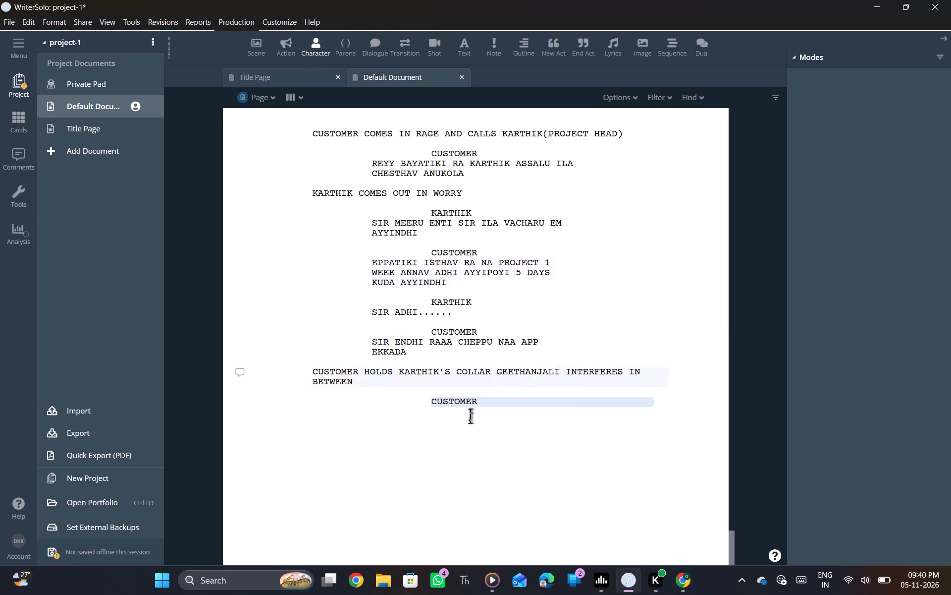
{"action": "left_click", "coordinate": [491, 401], "text": "ctrl"}
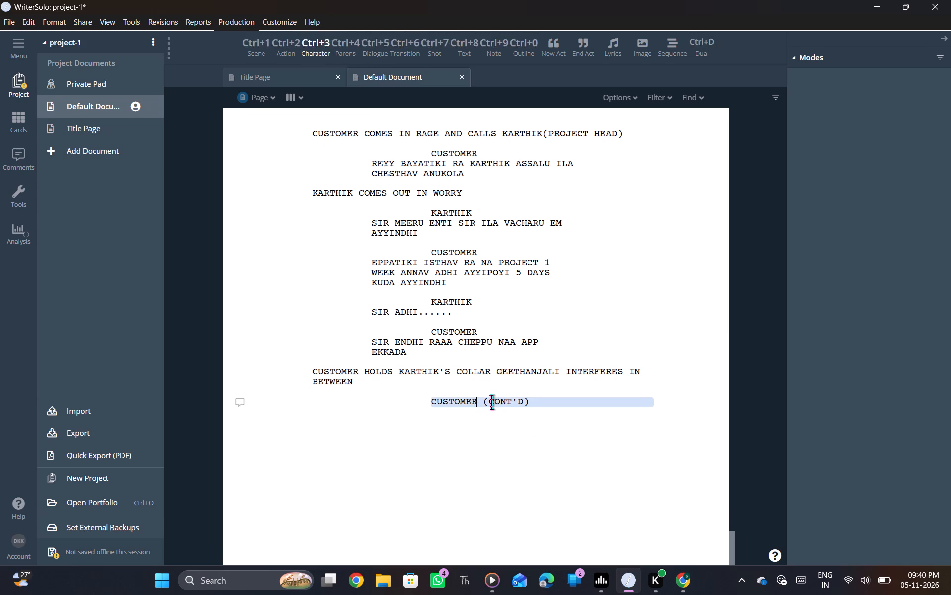
{"action": "key", "text": "Return"}
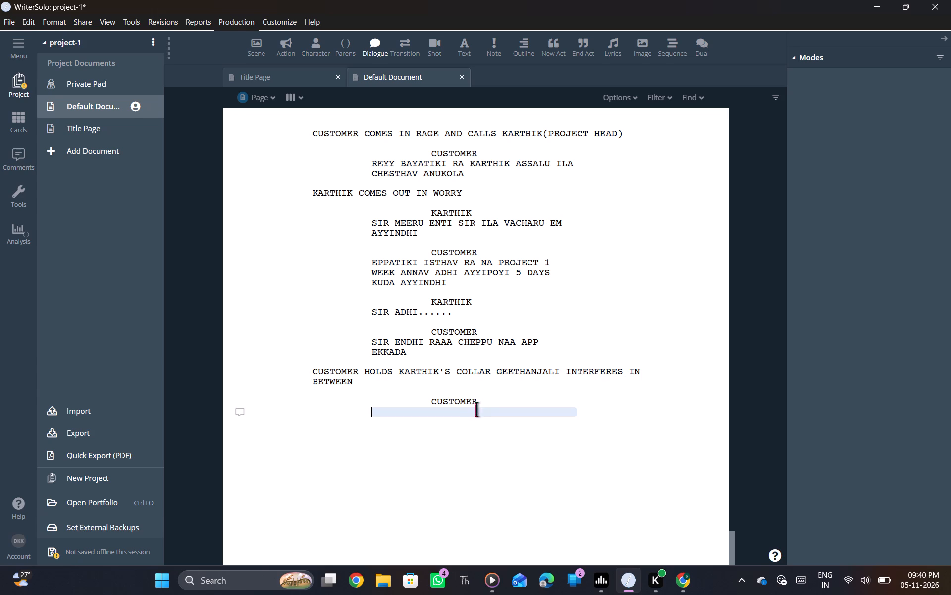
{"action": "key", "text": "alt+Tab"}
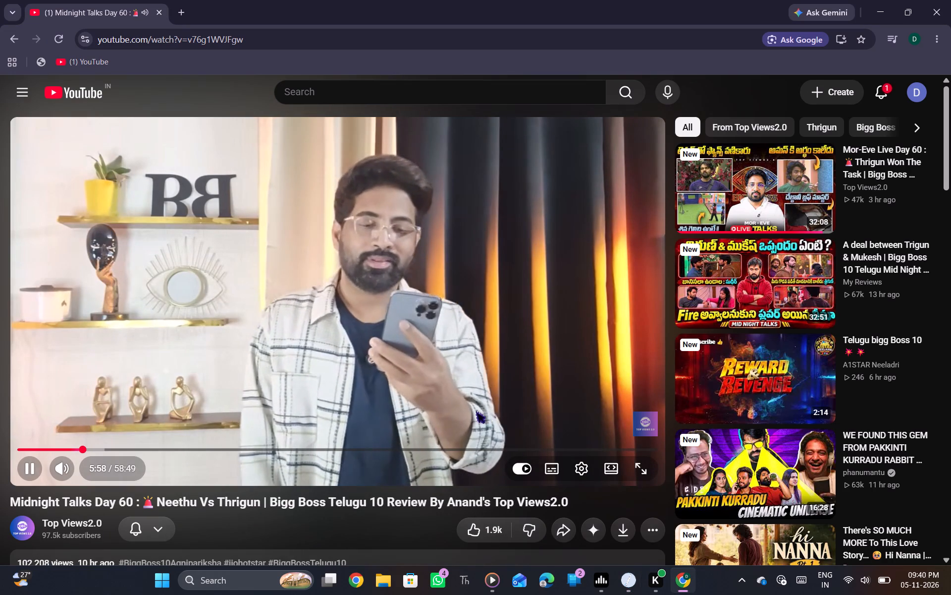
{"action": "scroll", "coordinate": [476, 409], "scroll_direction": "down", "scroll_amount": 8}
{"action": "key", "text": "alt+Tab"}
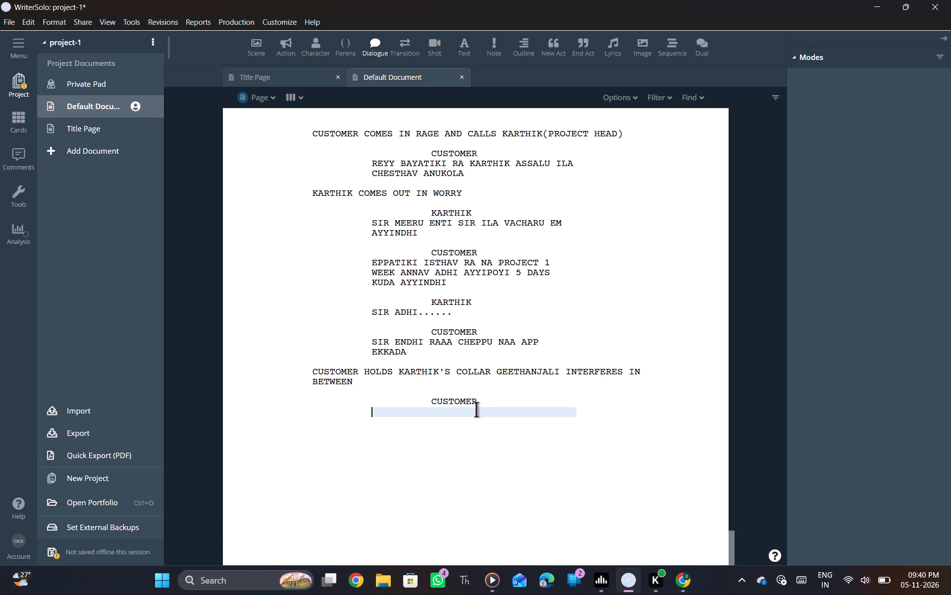
Enter the customer's dialogue "ASSALU EVARU NUVVU MADHYALO" and start a new action line below it.
{"action": "type", "text": "ASSALU EVARU NUVVU"}
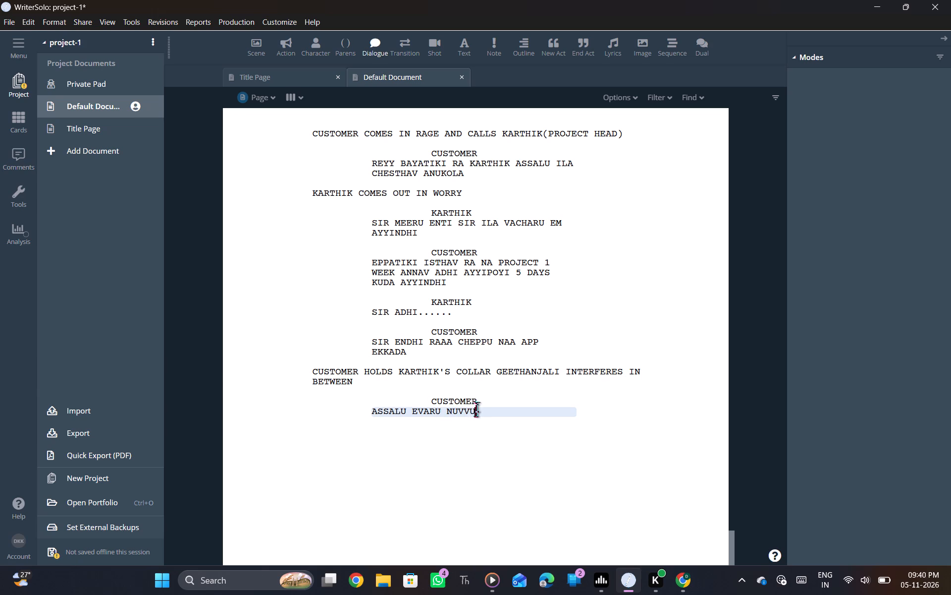
{"action": "key", "text": "space"}
{"action": "type", "text": "MADHYALO"}
{"action": "key", "text": "Return"}
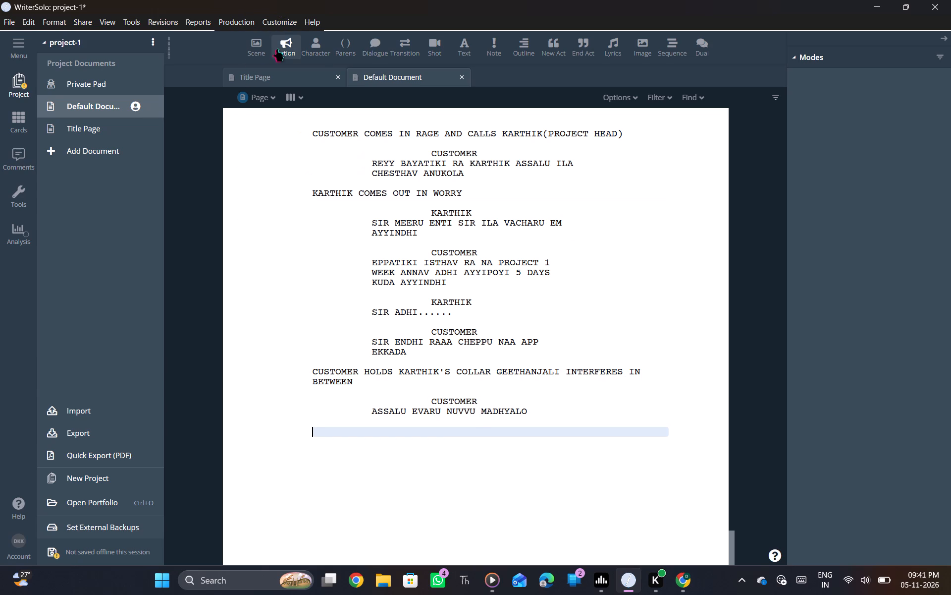
Add the action line "CUSTOMER ACCIDENTALLY SLAPS GEETHANJALI" below the customer's dialogue.
{"action": "type", "text": "CUSTOMER ACC"}
{"action": "type", "text": "IDENTALLY SLAPS GEETHANJALI"}
{"action": "key", "text": "Return"}
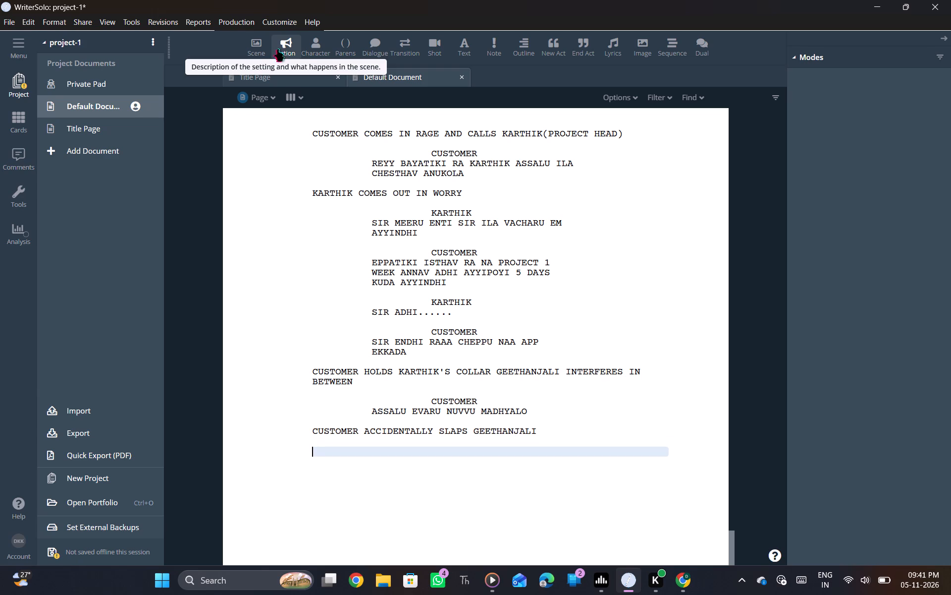
Add a KARTHIK character cue below the accidental slap and begin his dialogue with "EYY".
{"action": "left_click", "coordinate": [313, 54]}
{"action": "type", "text": "KARTHIK"}
{"action": "key", "text": "Return"}
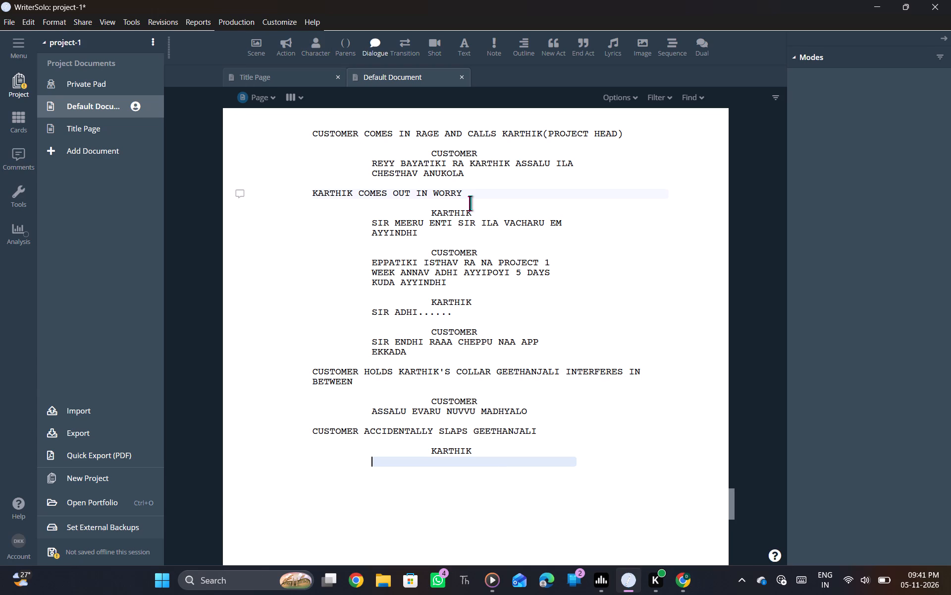
{"action": "type", "text": "EYYY"}
{"action": "key", "text": "space"}
{"action": "key", "text": "BackSpace"}
{"action": "key", "text": "BackSpace"}
{"action": "key", "text": "space"}
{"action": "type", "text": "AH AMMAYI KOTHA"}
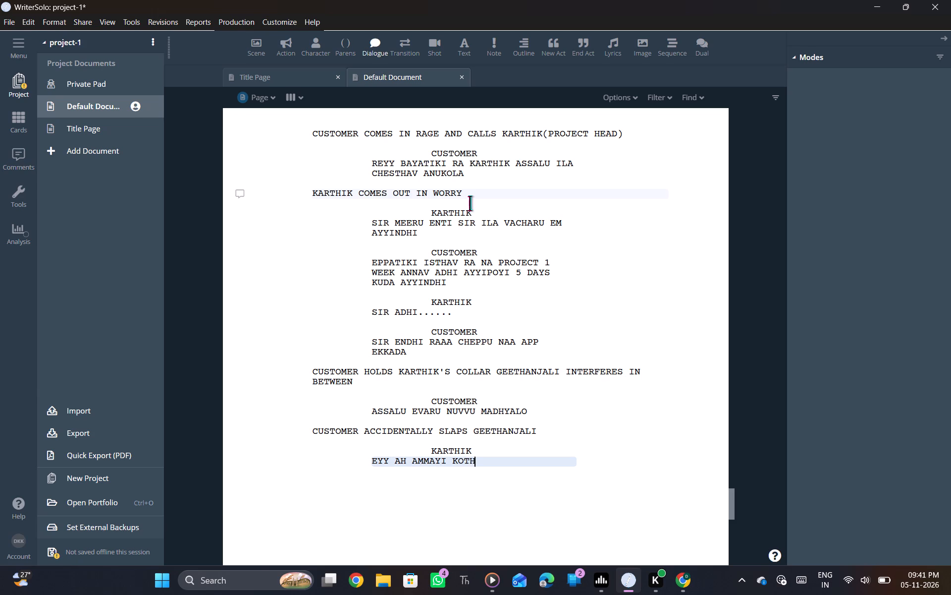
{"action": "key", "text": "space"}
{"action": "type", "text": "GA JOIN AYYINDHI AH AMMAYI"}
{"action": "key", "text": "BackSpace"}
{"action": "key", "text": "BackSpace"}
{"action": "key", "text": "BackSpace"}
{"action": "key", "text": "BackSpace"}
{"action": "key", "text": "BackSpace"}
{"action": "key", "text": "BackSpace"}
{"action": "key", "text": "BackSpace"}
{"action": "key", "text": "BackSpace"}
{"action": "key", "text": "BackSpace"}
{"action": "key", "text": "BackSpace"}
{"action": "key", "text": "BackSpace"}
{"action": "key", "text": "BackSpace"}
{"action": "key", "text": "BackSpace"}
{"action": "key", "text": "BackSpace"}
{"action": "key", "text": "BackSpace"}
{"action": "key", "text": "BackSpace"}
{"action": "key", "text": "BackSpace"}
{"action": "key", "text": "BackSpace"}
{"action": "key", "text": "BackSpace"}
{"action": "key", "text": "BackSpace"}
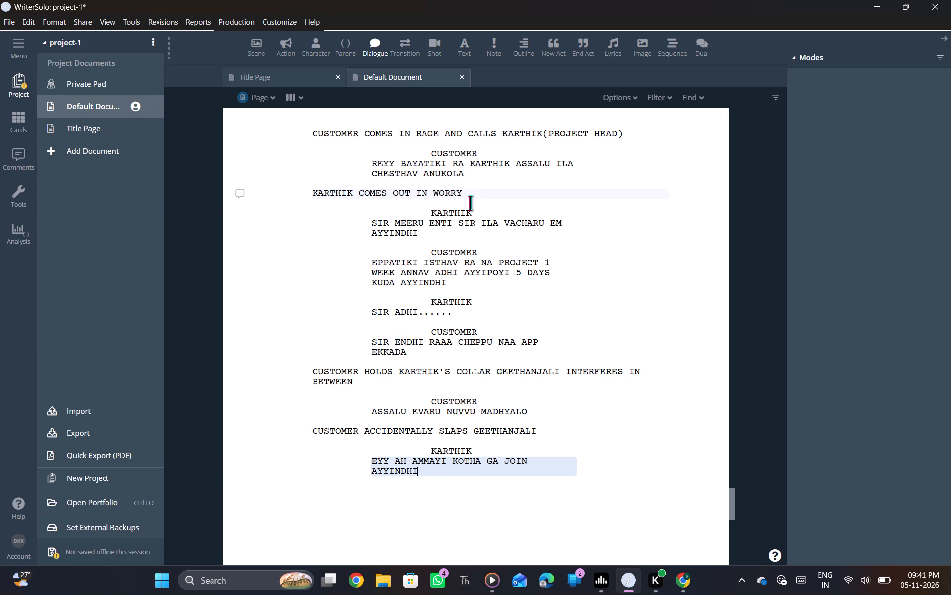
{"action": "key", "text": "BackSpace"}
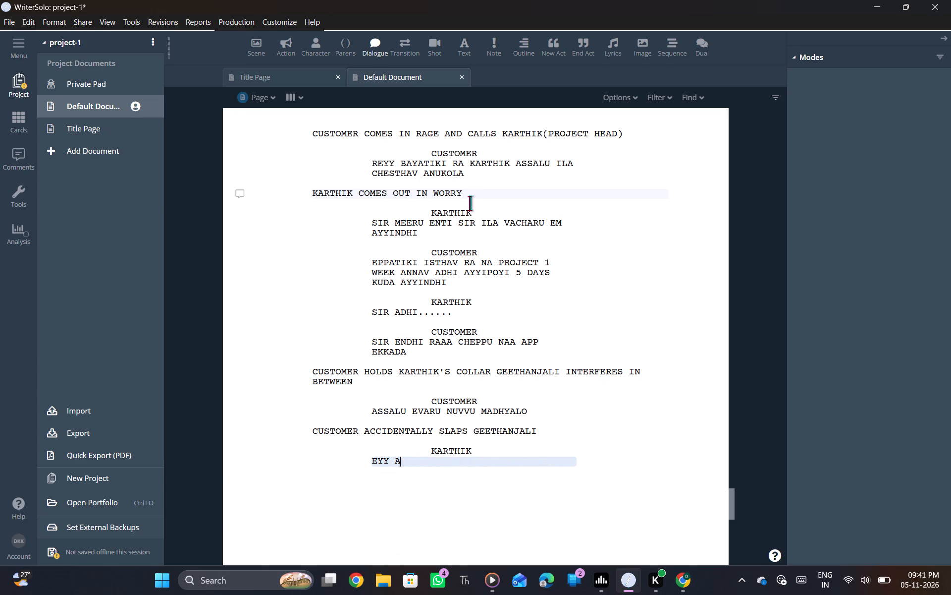
Complete Karthik's dialogue as "EYY AMMAYINI KODATHAVA" and start a new line below it.
{"action": "type", "text": "MMAYINI KODATHAVA"}
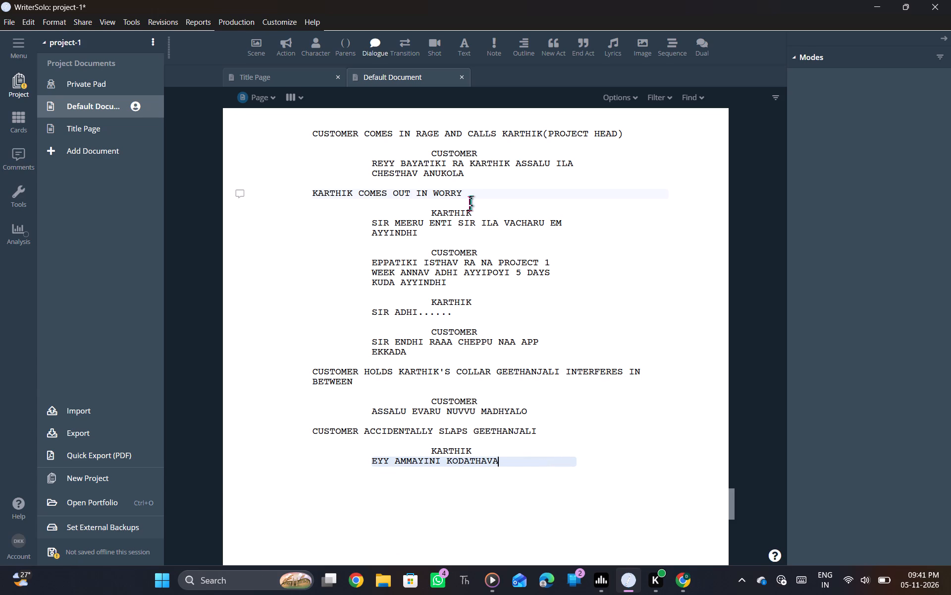
{"action": "key", "text": "Return"}
Add the action line "KARTHIK SLAPS CUSTOMER CONTINUOUSLY" below Karthik's dialogue.
{"action": "type", "text": "KARTHIK"}
{"action": "key", "text": "space"}
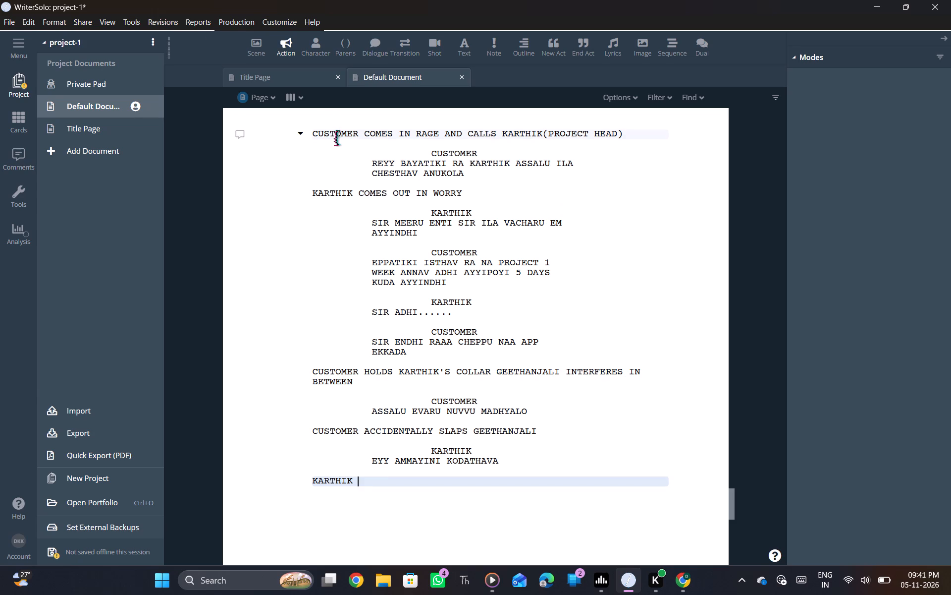
{"action": "key", "text": "f"}
{"action": "key", "text": "BackSpace"}
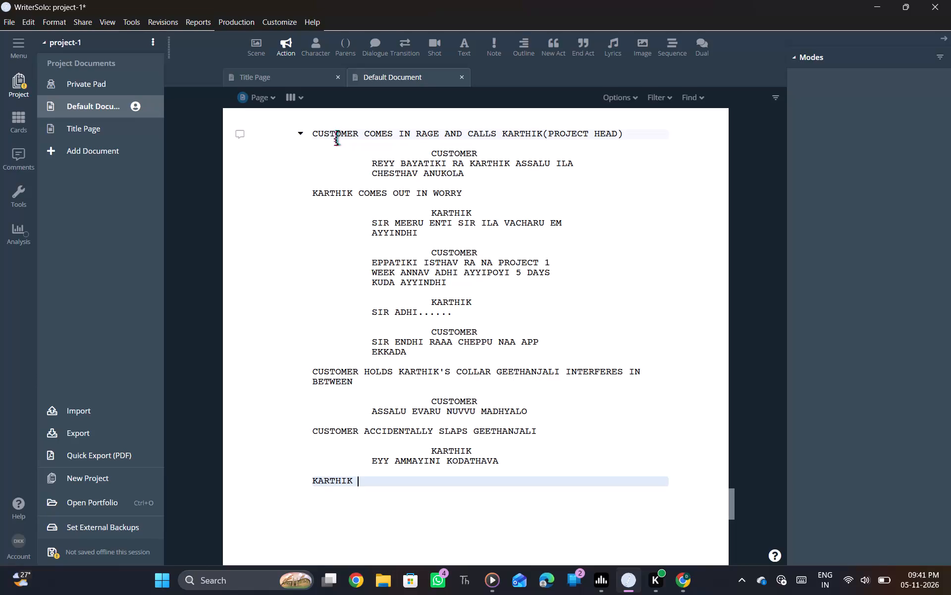
{"action": "type", "text": "SLAPS"}
{"action": "key", "text": "space"}
{"action": "type", "text": "CUSTOEM"}
{"action": "key", "text": "BackSpace"}
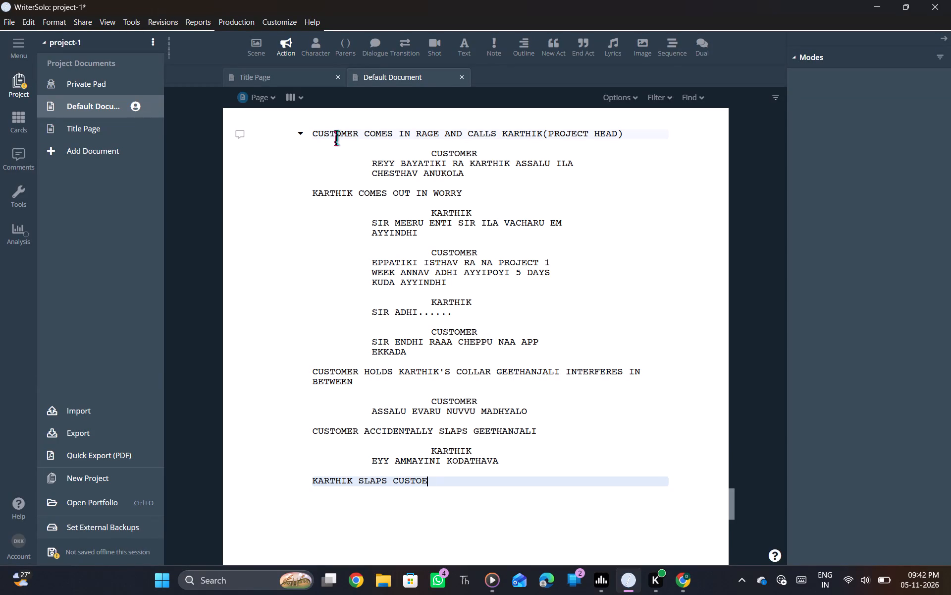
{"action": "key", "text": "BackSpace"}
{"action": "type", "text": "MER"}
{"action": "key", "text": "space"}
{"action": "type", "text": "CONTINUOUSLY"}
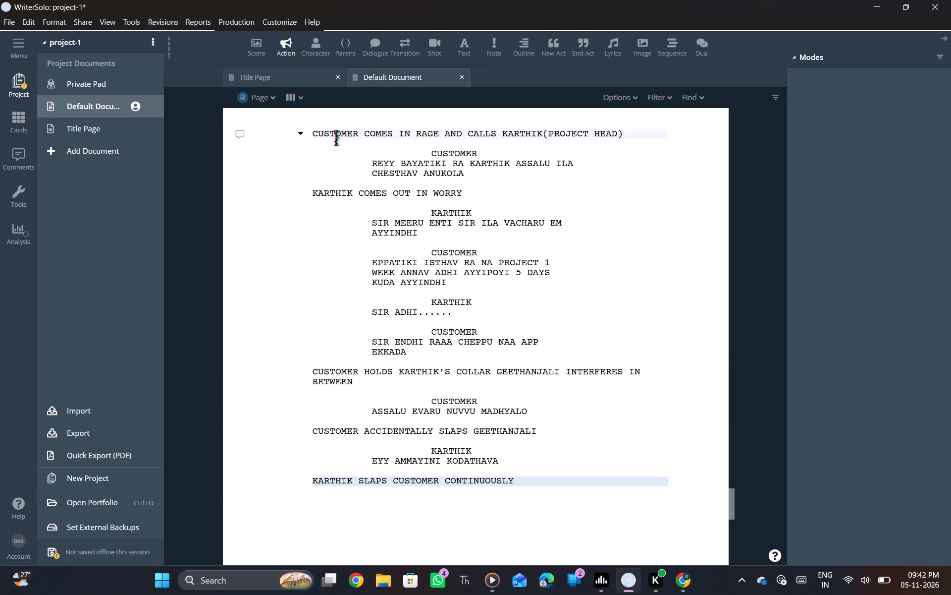
{"action": "key", "text": "Return"}
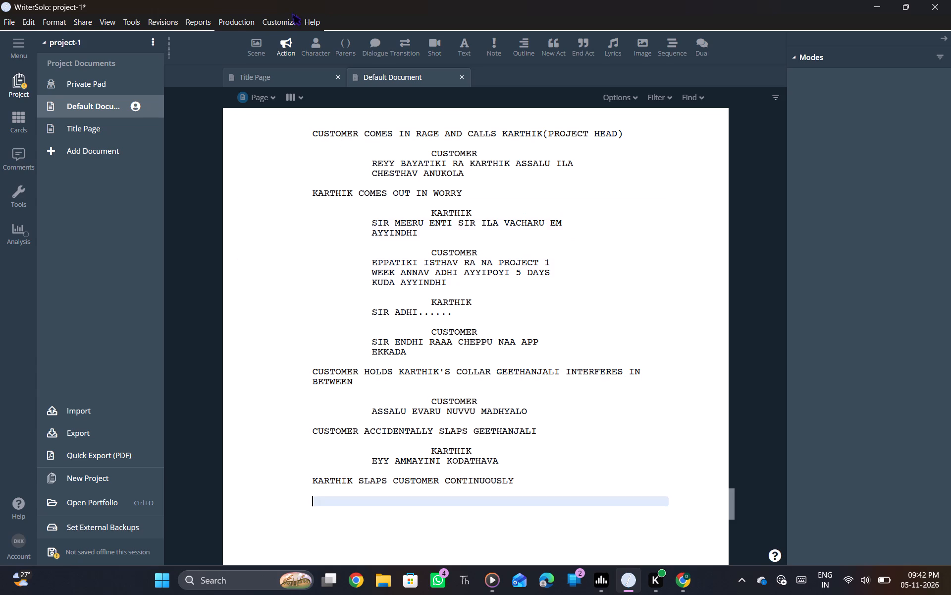
Add a CUSTOMER character cue with the dialogue "CUSTOMER NEY ILA KODATHAVA INKA NEEKU PROJECTS ELA VASTAYO NEEKU EE JOB ELA UNTUNDHO CHUSTHA".
{"action": "left_click", "coordinate": [319, 50]}
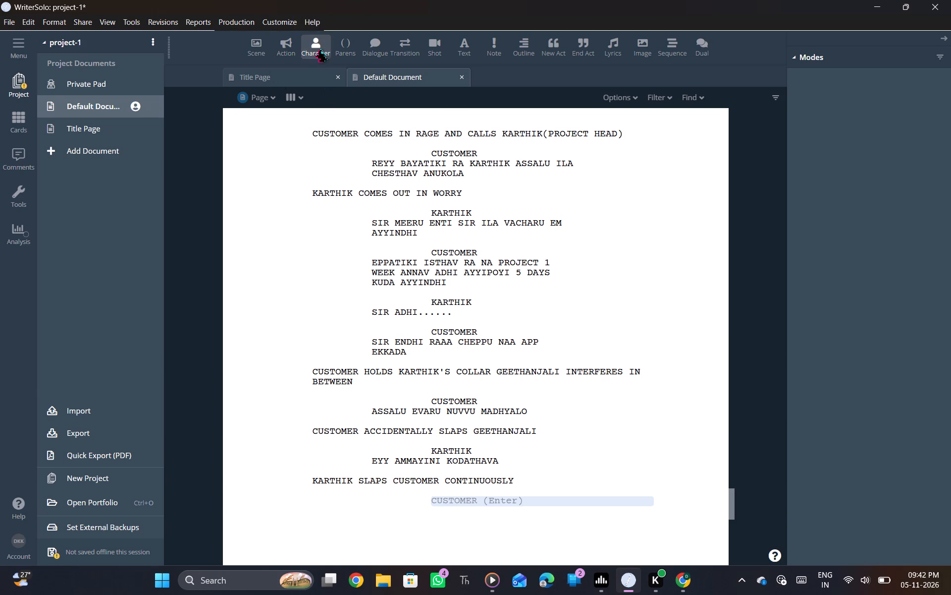
{"action": "type", "text": "CUSTOMER"}
{"action": "key", "text": "Return"}
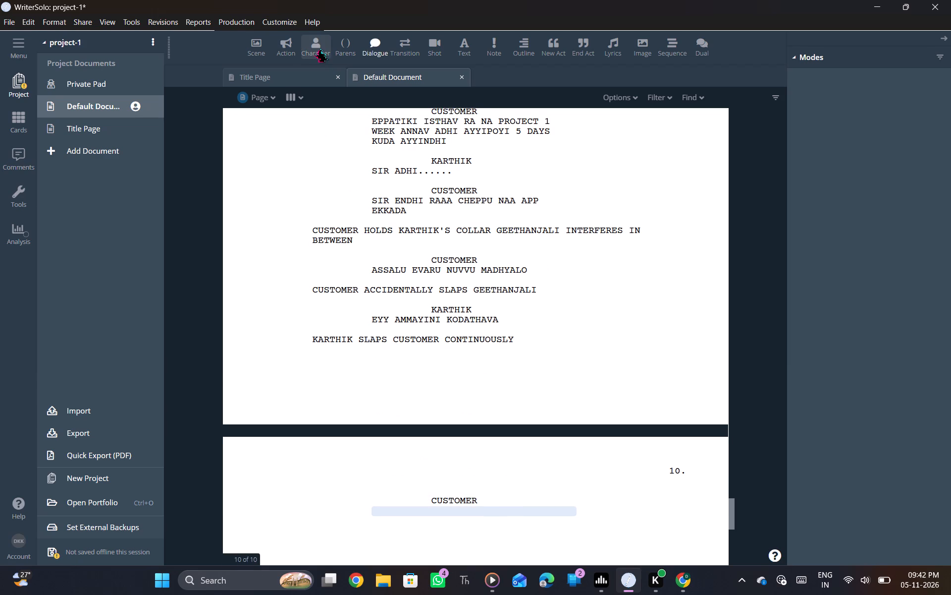
{"action": "key", "text": "m"}
{"action": "key", "text": "BackSpace"}
{"action": "type", "text": "CUSTOMER NEY ILA KODATHABA"}
{"action": "key", "text": "BackSpace"}
{"action": "key", "text": "BackSpace"}
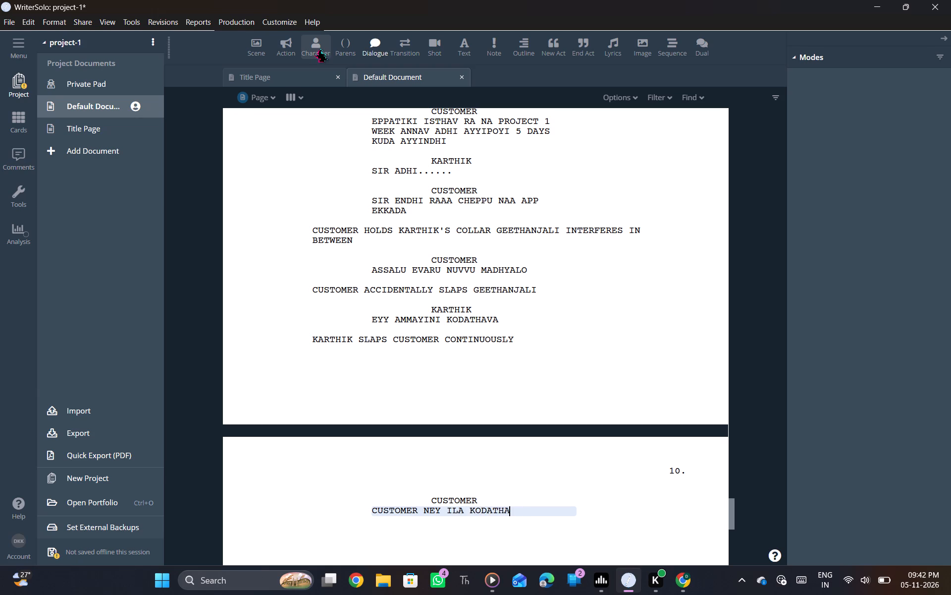
{"action": "type", "text": "VA"}
{"action": "key", "text": "space"}
{"action": "type", "text": "INKA NEEKU PROJECTS ELA VASTAYO NEEKU EE"}
{"action": "key", "text": "space"}
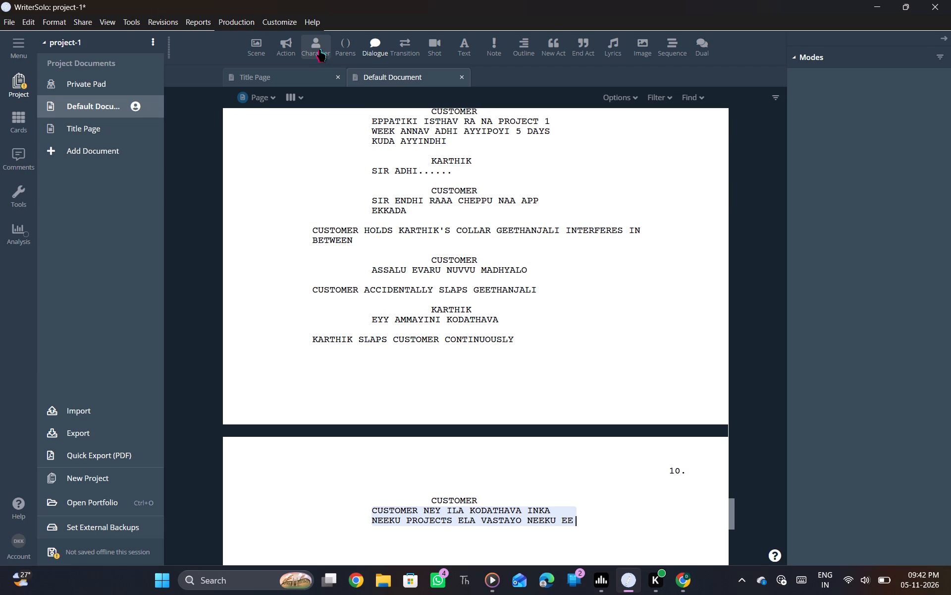
{"action": "type", "text": "JOB ELA UNTUNDHO"}
{"action": "key", "text": "space"}
{"action": "type", "text": "CHUSTHA"}
{"action": "key", "text": "space"}
{"action": "key", "text": "Return"}
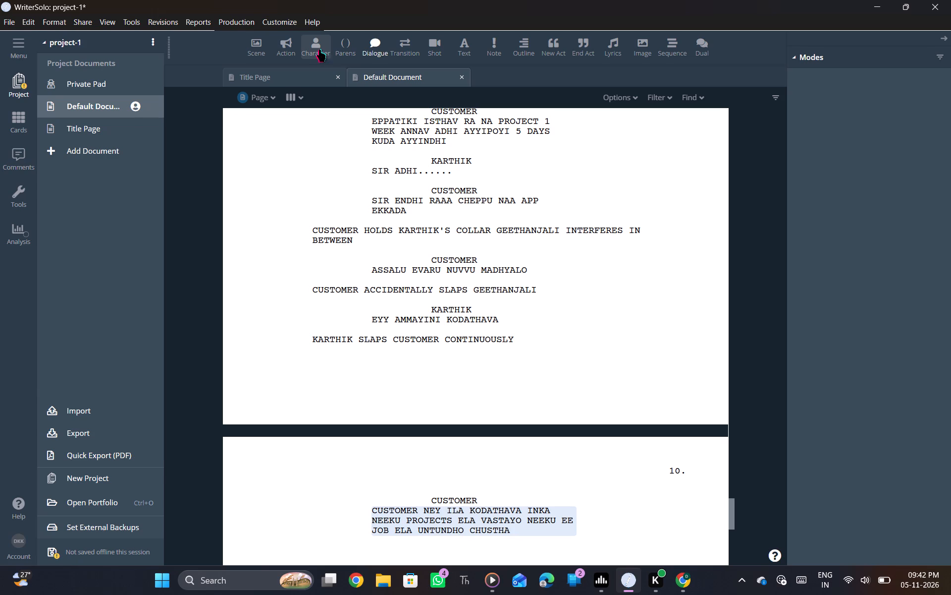
Add a KARTHIK character cue with the dialogue "PORA AADAVALLANI KOTTI PEDHA MAGADIVI ANUKUNTUNNAV" below the customer's dialogue on page 10.
{"action": "left_click", "coordinate": [322, 48]}
{"action": "type", "text": "KARTHIK"}
{"action": "key", "text": "Return"}
{"action": "type", "text": "PORA"}
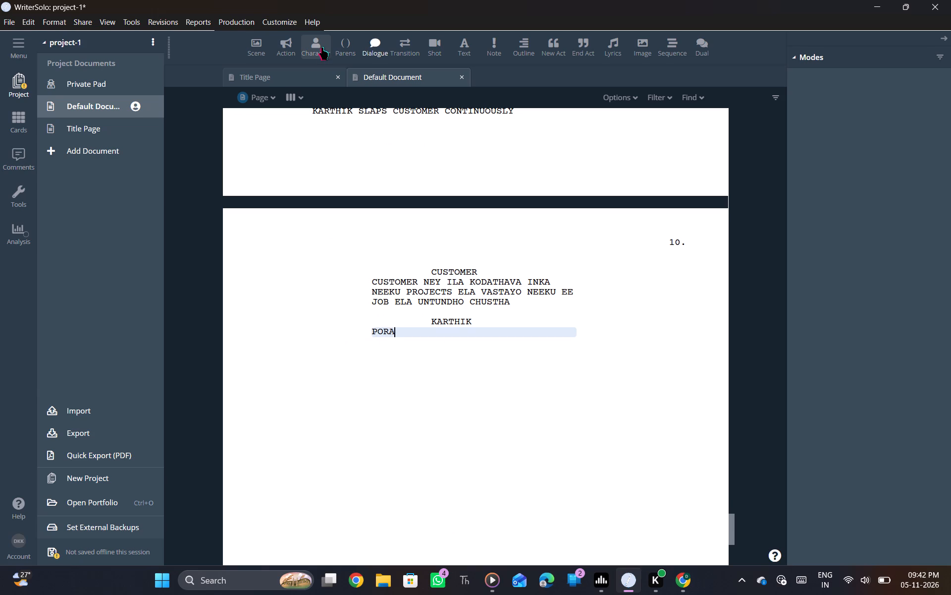
{"action": "key", "text": "space"}
{"action": "type", "text": "AADAVALLANI KOTTI"}
{"action": "key", "text": "space"}
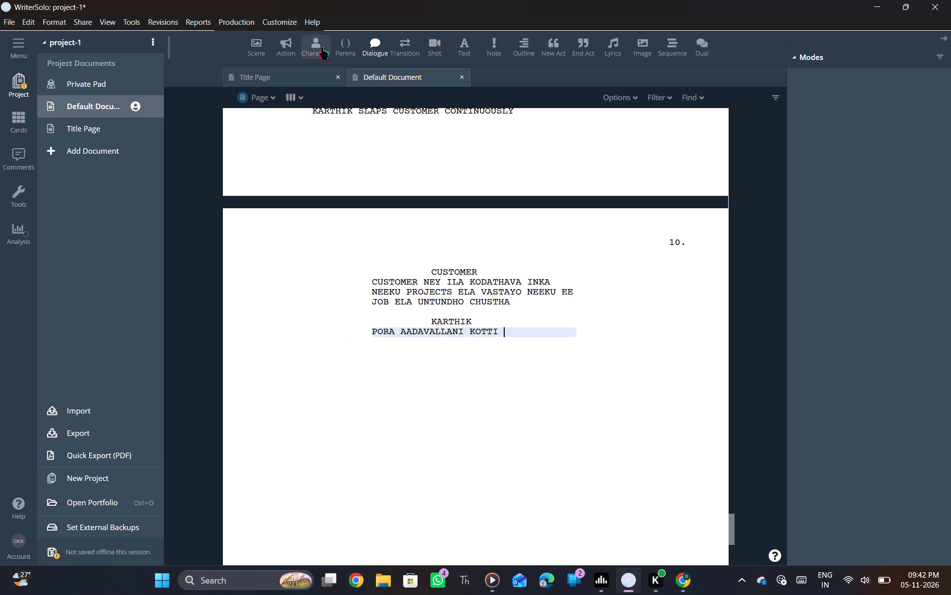
{"action": "type", "text": "PEDHA"}
{"action": "key", "text": "space"}
{"action": "type", "text": "MAGADIVI ANUKUNTUNNAV"}
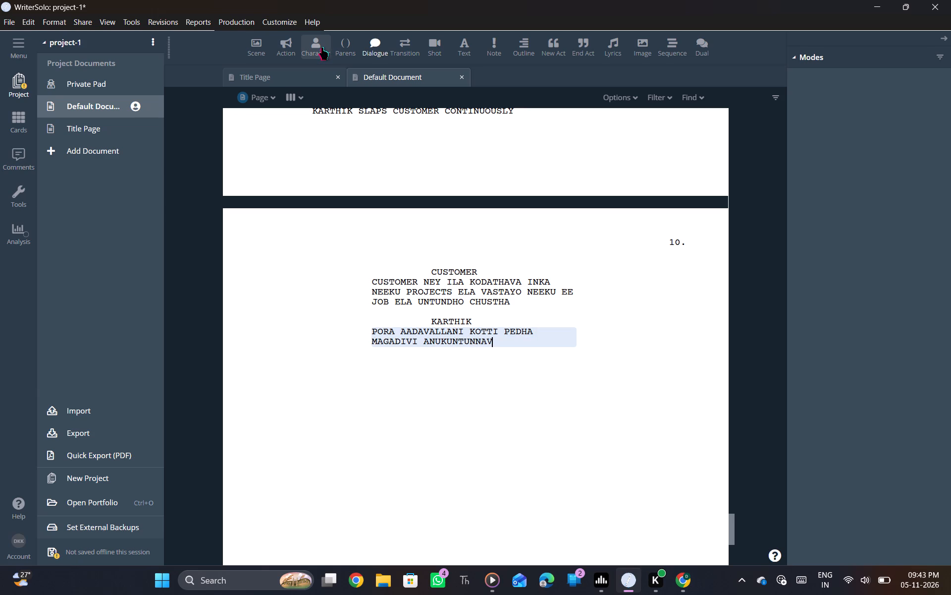
{"action": "key", "text": "Return"}
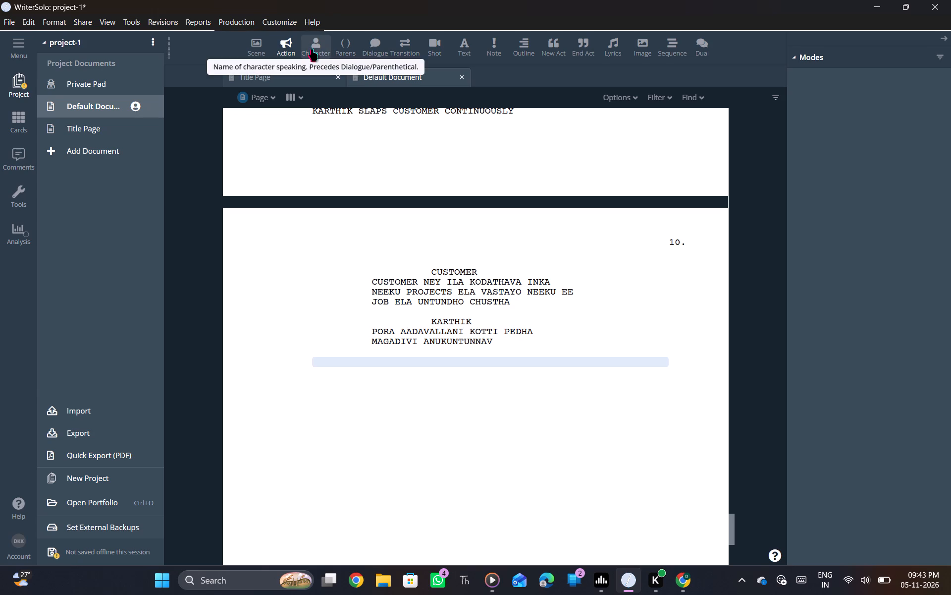
Append "DENGEY" to the end of Karthik's dialogue and start a new line below it.
{"action": "left_click", "coordinate": [507, 336]}
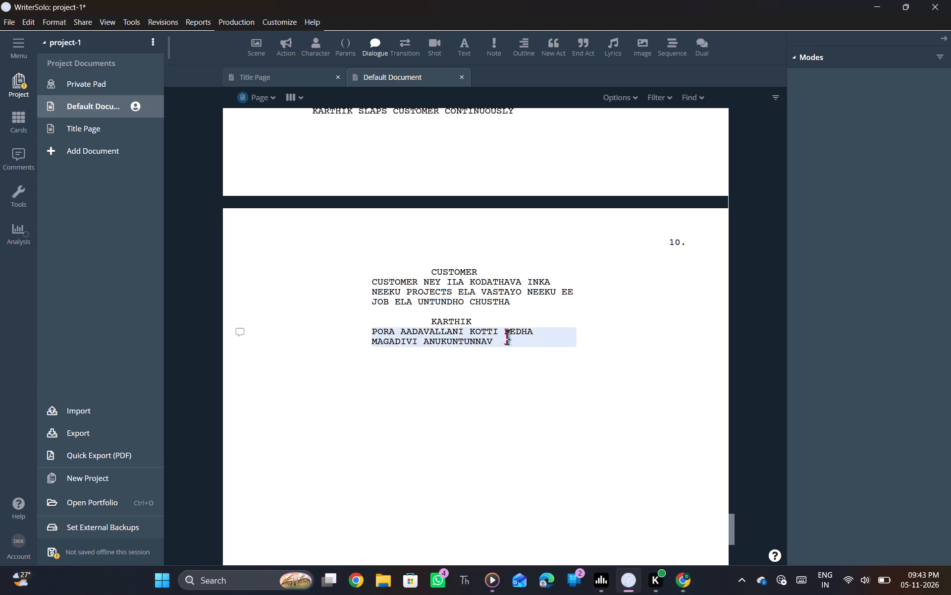
{"action": "key", "text": "Down"}
{"action": "key", "text": "space"}
{"action": "type", "text": "DENGEY"}
{"action": "key", "text": "Return"}
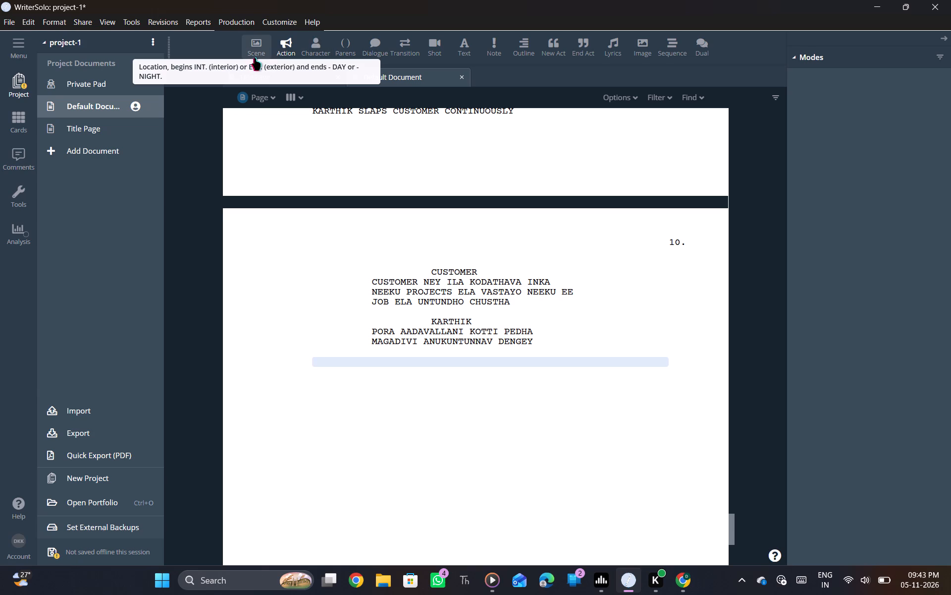
Add "GEETHANJALI CRIES" as a scene element below Karthik's dialogue.
{"action": "left_click", "coordinate": [255, 58]}
{"action": "type", "text": "GEETHANJALI CRIES"}
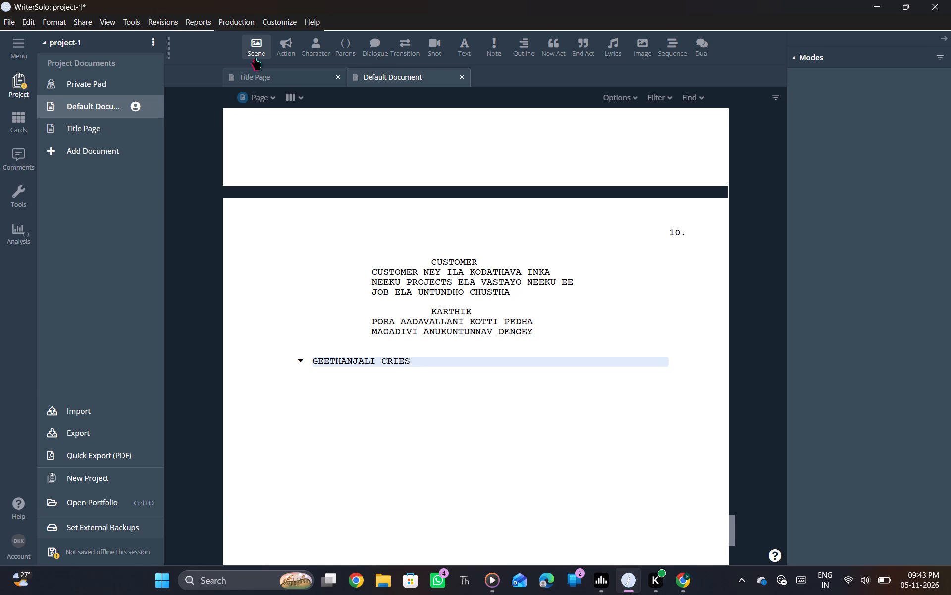
{"action": "key", "text": "Return"}
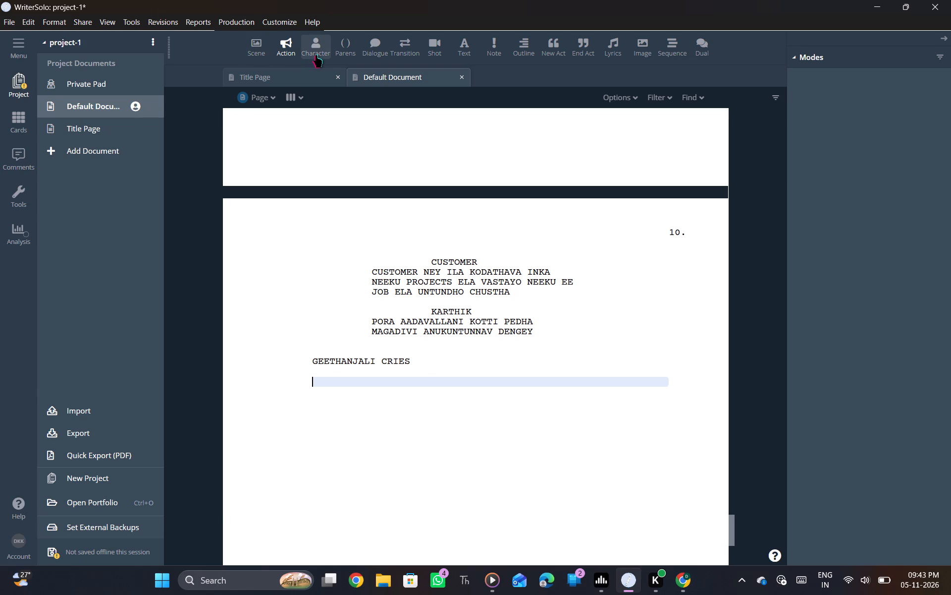
Add a KARTHIK character cue below "GEETHANJALI CRIES" and begin his dialogue with "GEETHANJALI TAKE LEAVE".
{"action": "left_click", "coordinate": [316, 55]}
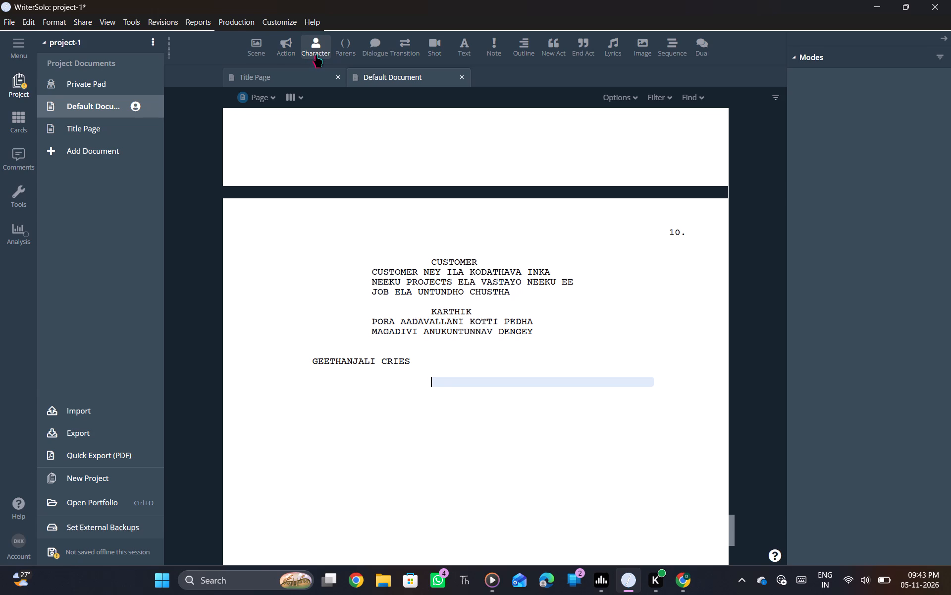
{"action": "type", "text": "KARTHIK"}
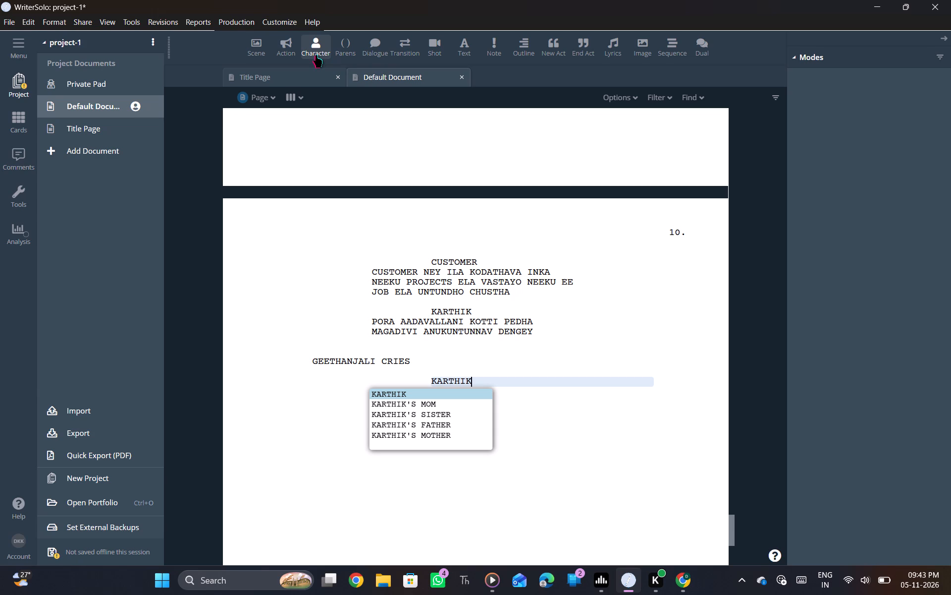
{"action": "key", "text": "Return"}
{"action": "type", "text": "GEETHANJALI"}
{"action": "key", "text": "space"}
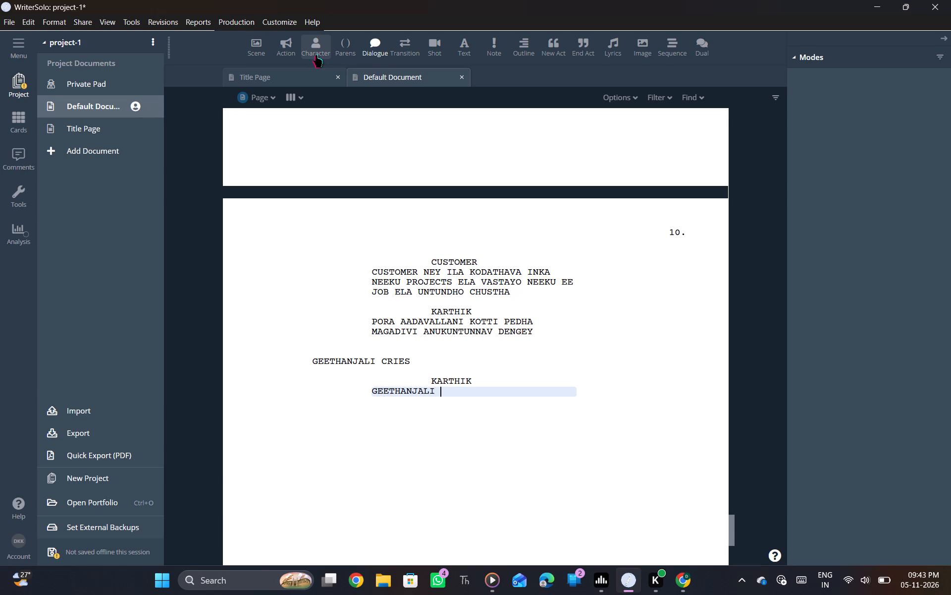
{"action": "type", "text": "TAKE LE"}
{"action": "key", "text": "BackSpace"}
{"action": "key", "text": "BackSpace"}
{"action": "key", "text": "BackSpace"}
{"action": "key", "text": "space"}
{"action": "type", "text": "LEAVE TODAY"}
{"action": "key", "text": "space"}
{"action": "key", "text": "BackSpace"}
{"action": "key", "text": "BackSpace"}
{"action": "key", "text": "BackSpace"}
{"action": "key", "text": "BackSpace"}
{"action": "key", "text": "BackSpace"}
{"action": "key", "text": "BackSpace"}
{"action": "key", "text": "BackSpace"}
{"action": "key", "text": "BackSpace"}
{"action": "key", "text": "BackSpace"}
{"action": "key", "text": "BackSpace"}
{"action": "key", "text": "BackSpace"}
{"action": "key", "text": "BackSpace"}
{"action": "key", "text": "BackSpace"}
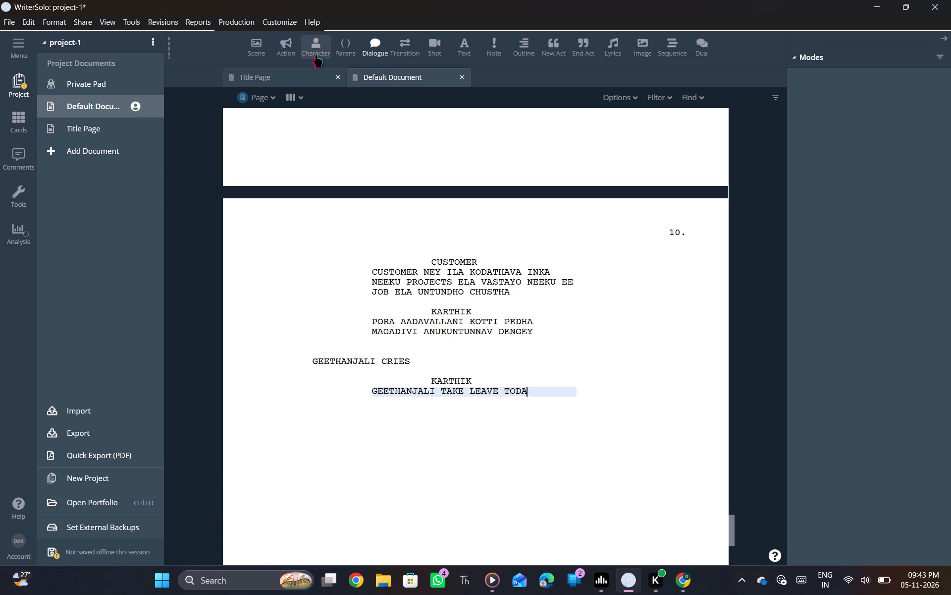
{"action": "type", "text": "VE"}
{"action": "key", "text": "space"}
Complete Karthik's dialogue with "FOR A WEEK" and start a new line below it.
{"action": "key", "text": "space"}
{"action": "type", "text": "FOR FEW"}
{"action": "key", "text": "space"}
{"action": "type", "text": "DAYS"}
{"action": "key", "text": "BackSpace"}
{"action": "key", "text": "BackSpace"}
{"action": "key", "text": "BackSpace"}
{"action": "key", "text": "BackSpace"}
{"action": "key", "text": "BackSpace"}
{"action": "key", "text": "BackSpace"}
{"action": "key", "text": "BackSpace"}
{"action": "key", "text": "BackSpace"}
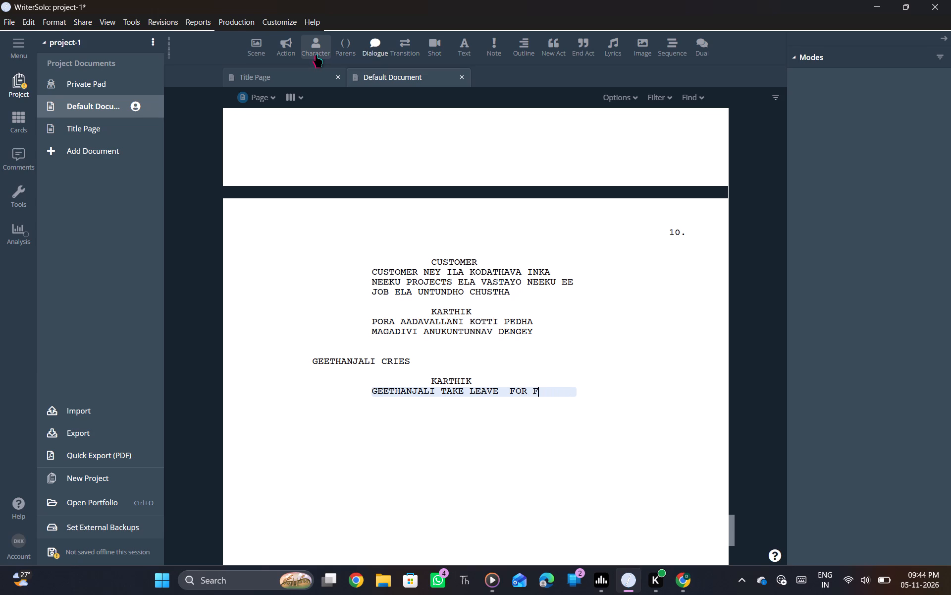
{"action": "key", "text": "BackSpace"}
{"action": "type", "text": "A WEEK"}
{"action": "key", "text": "space"}
{"action": "key", "text": "BackSpace"}
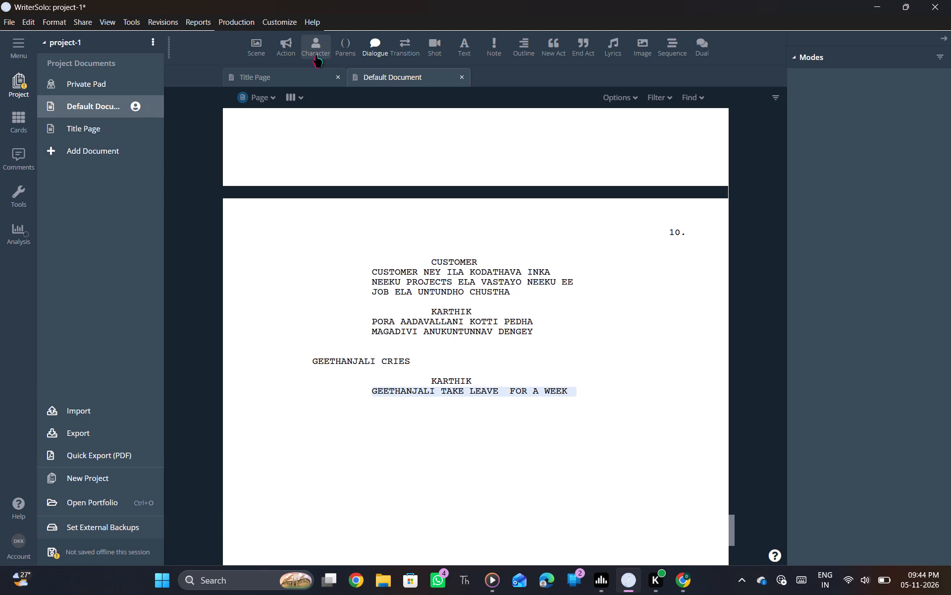
{"action": "key", "text": "Return"}
Add a GEETHANJALI character cue with the dialogue "NO PROBLEM KARTHIK I AM FINE".
{"action": "left_click", "coordinate": [316, 55]}
{"action": "type", "text": "GEETHANJALI"}
{"action": "key", "text": "Return"}
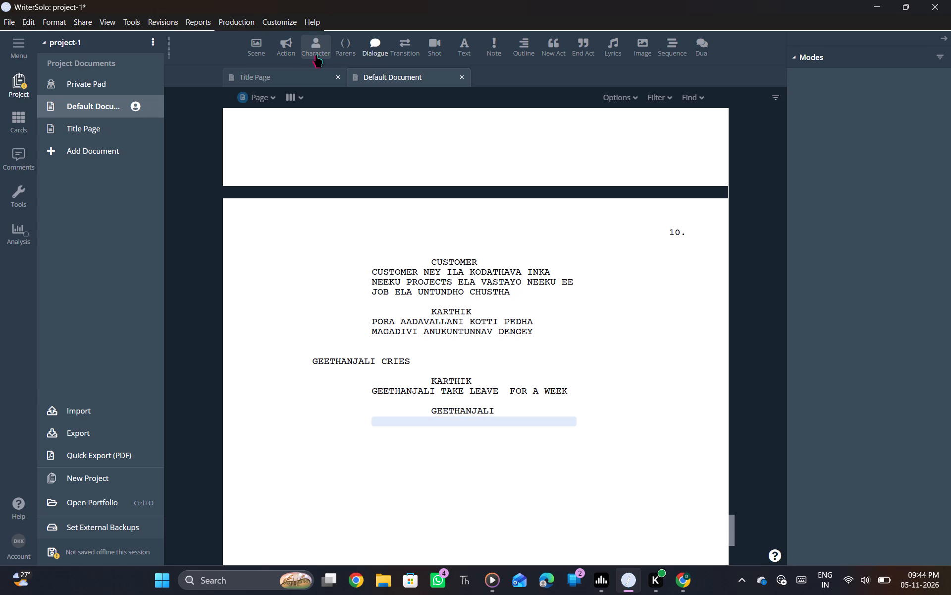
{"action": "type", "text": "NO PROBLEM KARTHIK I AM FINE"}
{"action": "key", "text": "Return"}
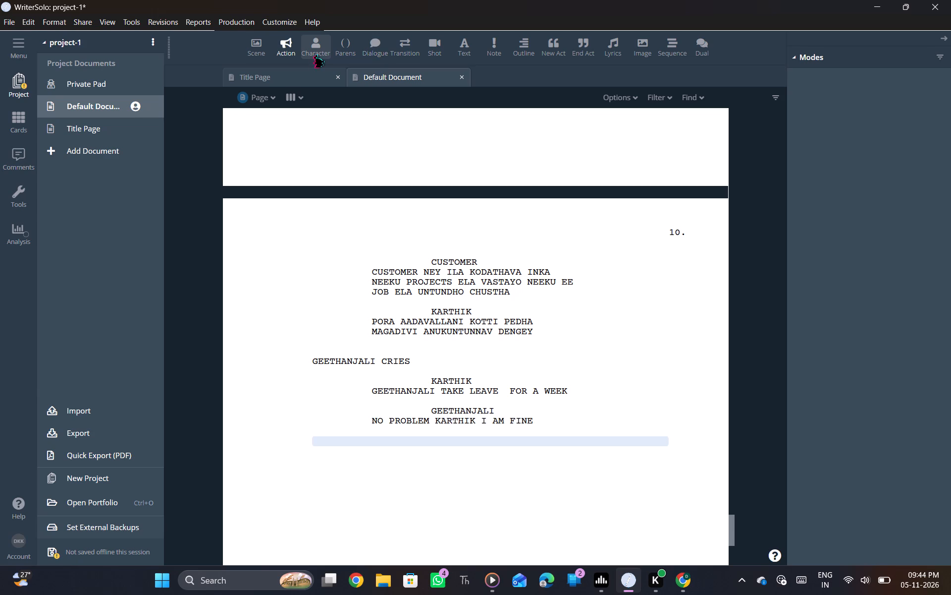
Add a KARTHIK character cue and begin his dialogue with "NANNU ELAGO EE JOB LO NUNCHI TEESESTHARU".
{"action": "left_click", "coordinate": [316, 55]}
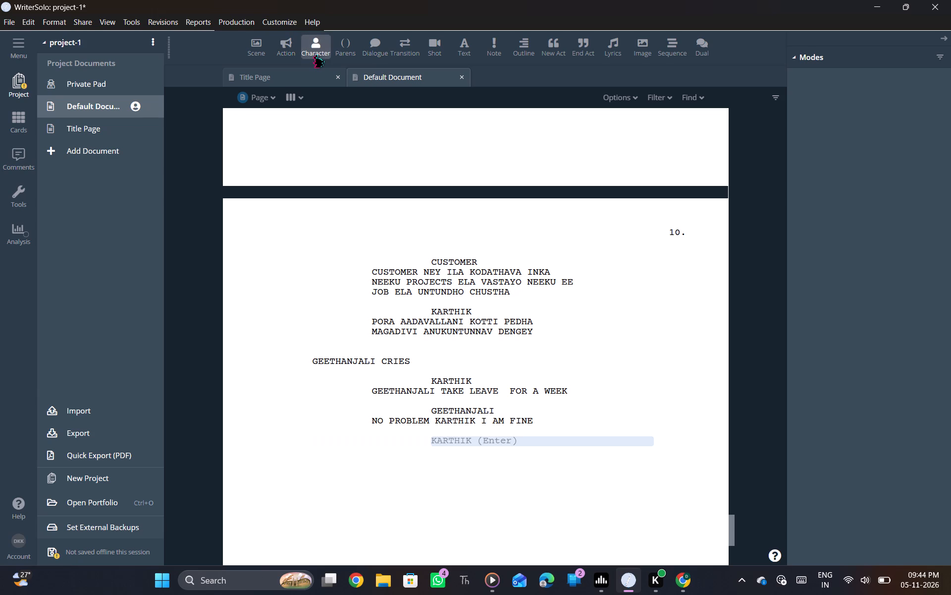
{"action": "type", "text": "KARTHIK"}
{"action": "key", "text": "Return"}
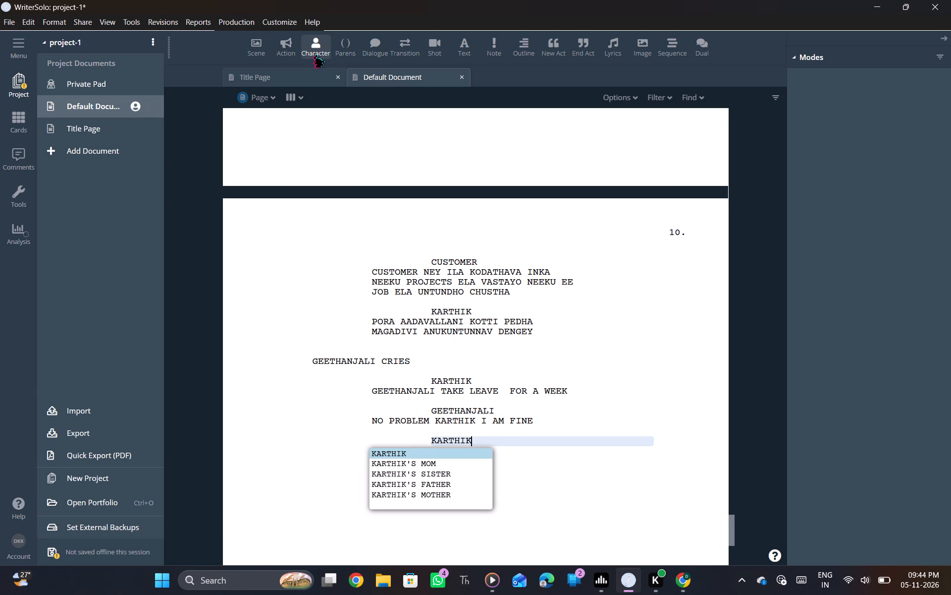
{"action": "type", "text": "NAAKU ELAGO"}
{"action": "key", "text": "space"}
{"action": "key", "text": "BackSpace"}
{"action": "key", "text": "BackSpace"}
{"action": "key", "text": "BackSpace"}
{"action": "key", "text": "BackSpace"}
{"action": "key", "text": "BackSpace"}
{"action": "key", "text": "BackSpace"}
{"action": "key", "text": "BackSpace"}
{"action": "key", "text": "BackSpace"}
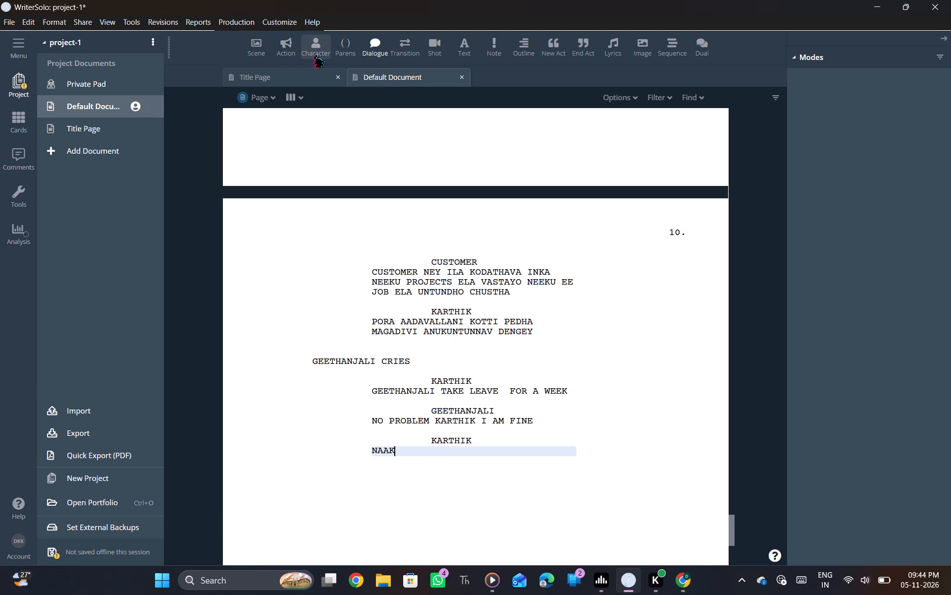
{"action": "key", "text": "BackSpace"}
{"action": "key", "text": "BackSpace"}
{"action": "type", "text": "NNU ELAGO EE JOB LO NUNCHI TEESESTHARU"}
{"action": "key", "text": "space"}
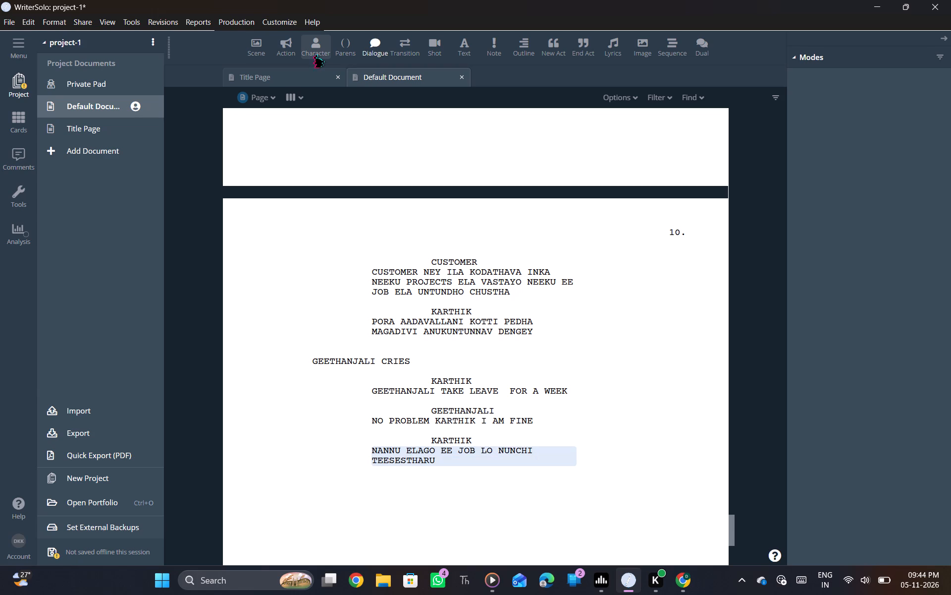
Complete Karthik's dialogue with "LAST GA NEE LEAVE SANCTION CHEYANIVVU".
{"action": "type", "text": "LAST GA NEE LEAVE SANCTION CHE"}
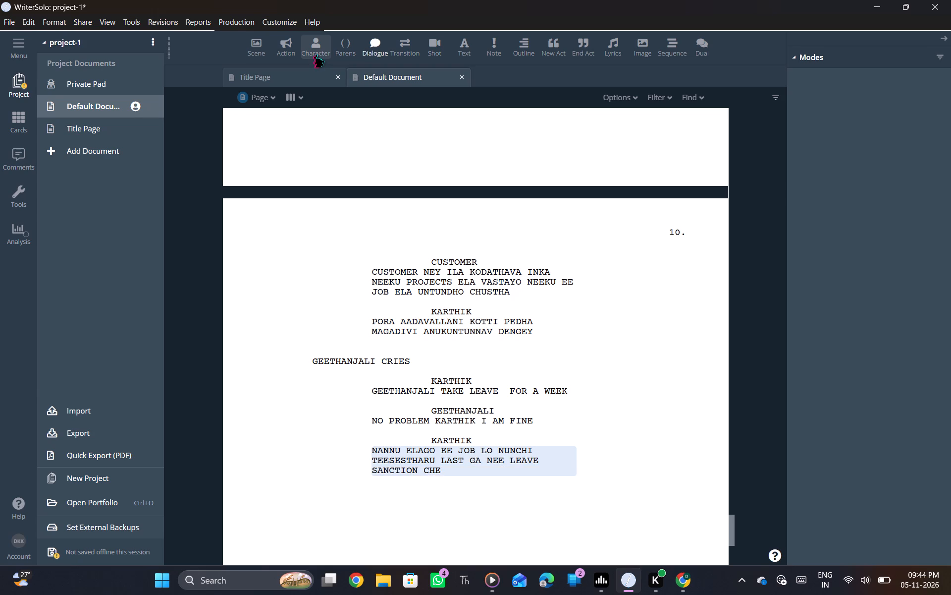
{"action": "type", "text": "YANIVVI"}
{"action": "key", "text": "BackSpace"}
{"action": "key", "text": "u"}
Add the extension "(WITH LAUGH)" to the KARTHIK cue above his leave sanction dialogue.
{"action": "left_click", "coordinate": [483, 444]}
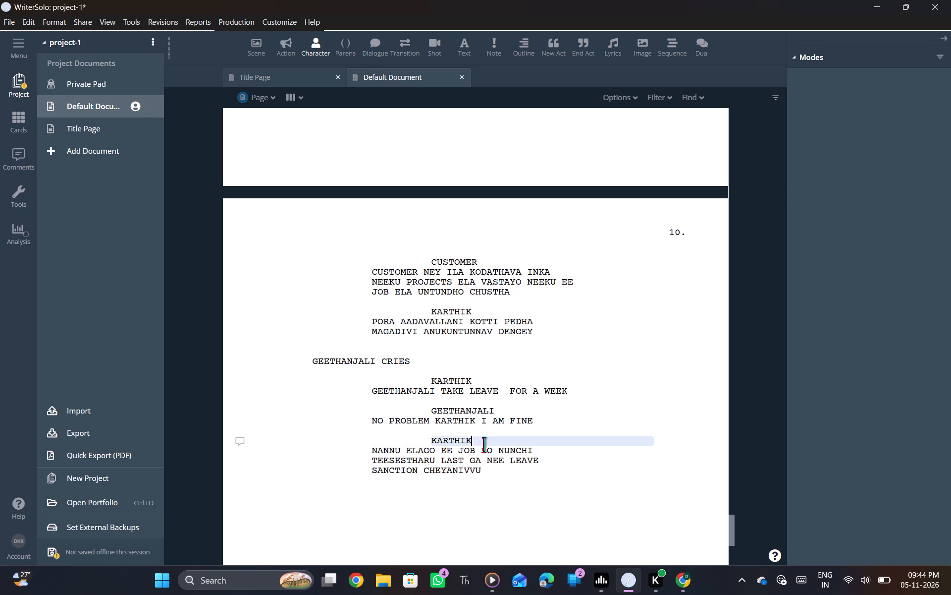
{"action": "type", "text": "(WITH LAUGH"}
{"action": "key", "text": "shift+parenright"}
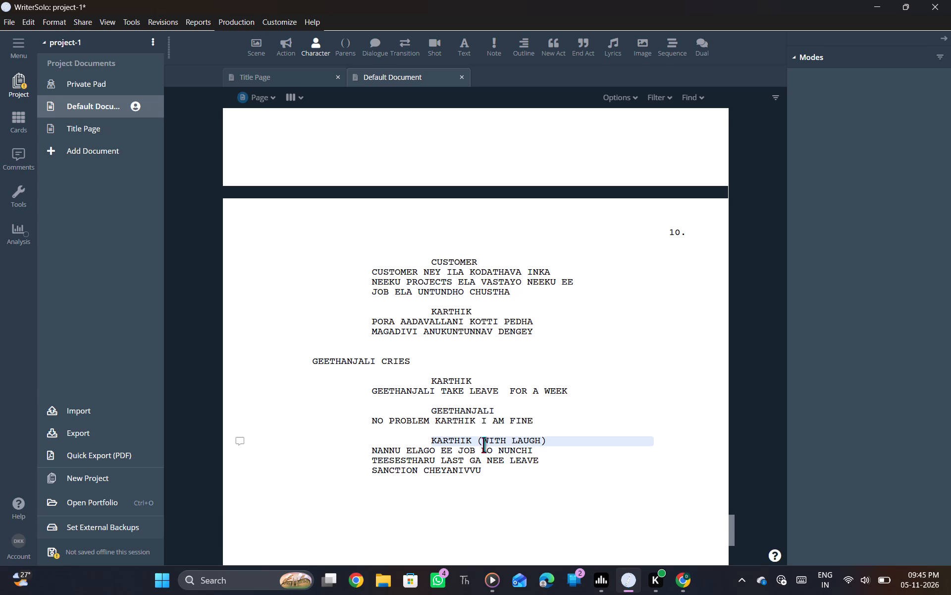
Add a character cue reading "GEETHANJALI LAUGHS" below Karthik's leave sanction dialogue.
{"action": "key", "text": "Down"}
{"action": "key", "text": "Down"}
{"action": "key", "text": "Down"}
{"action": "key", "text": "Return"}
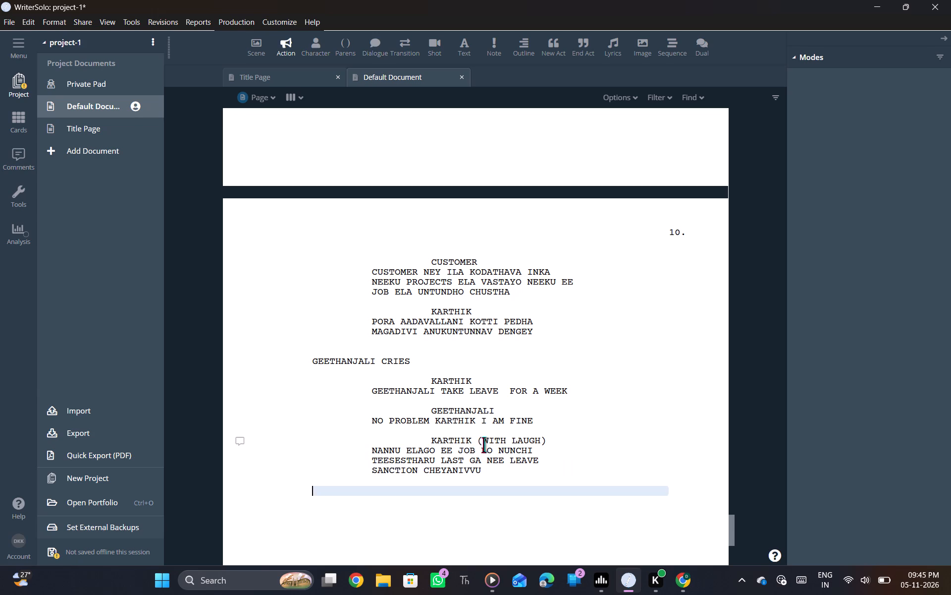
{"action": "left_click", "coordinate": [316, 45]}
{"action": "type", "text": "GEETHANJALI"}
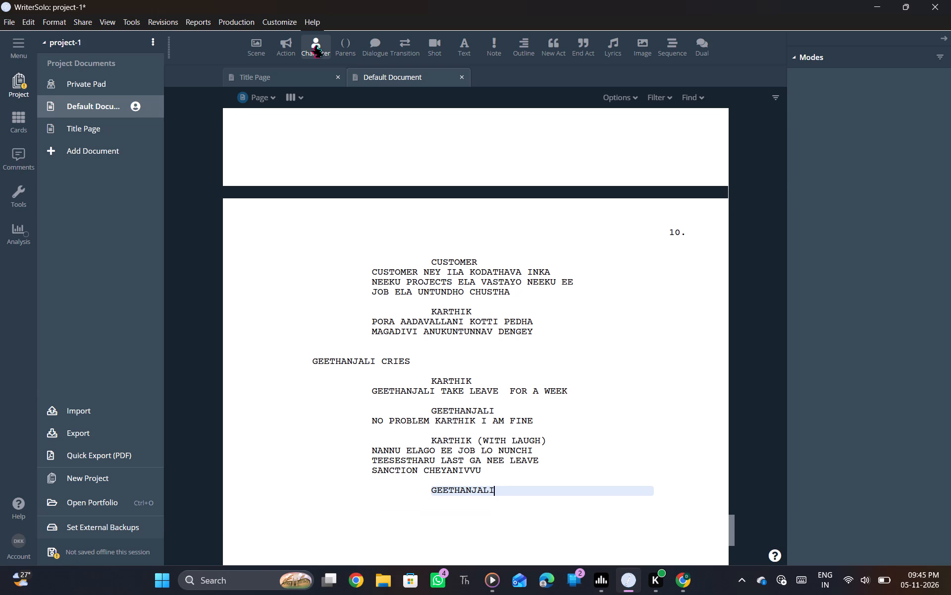
{"action": "key", "text": "space"}
{"action": "type", "text": "LAUGH"}
{"action": "key", "text": "s"}
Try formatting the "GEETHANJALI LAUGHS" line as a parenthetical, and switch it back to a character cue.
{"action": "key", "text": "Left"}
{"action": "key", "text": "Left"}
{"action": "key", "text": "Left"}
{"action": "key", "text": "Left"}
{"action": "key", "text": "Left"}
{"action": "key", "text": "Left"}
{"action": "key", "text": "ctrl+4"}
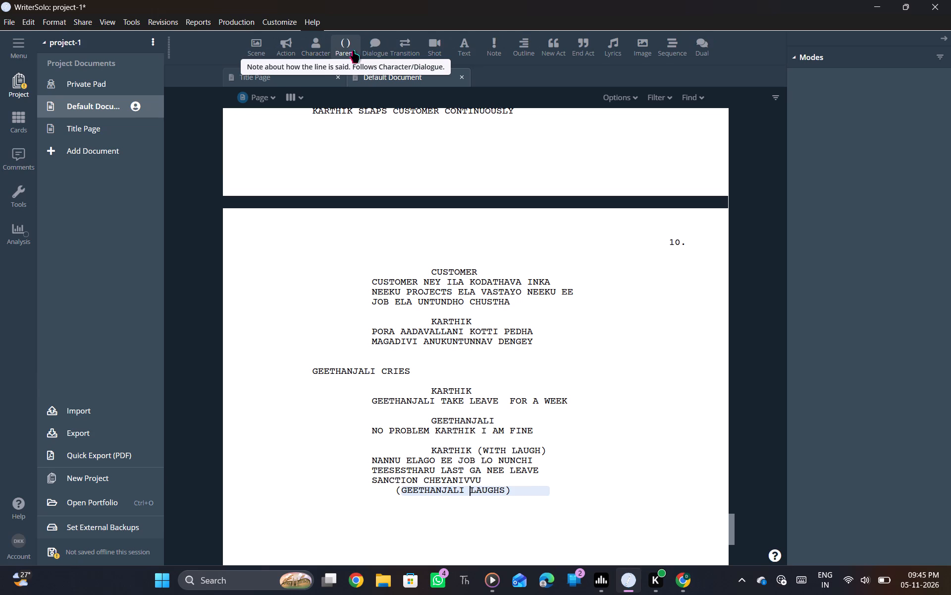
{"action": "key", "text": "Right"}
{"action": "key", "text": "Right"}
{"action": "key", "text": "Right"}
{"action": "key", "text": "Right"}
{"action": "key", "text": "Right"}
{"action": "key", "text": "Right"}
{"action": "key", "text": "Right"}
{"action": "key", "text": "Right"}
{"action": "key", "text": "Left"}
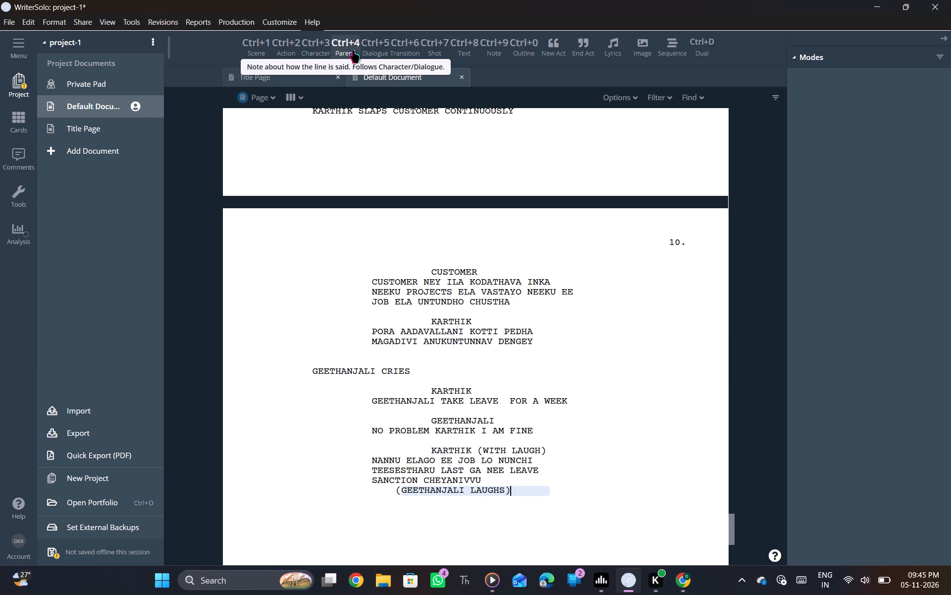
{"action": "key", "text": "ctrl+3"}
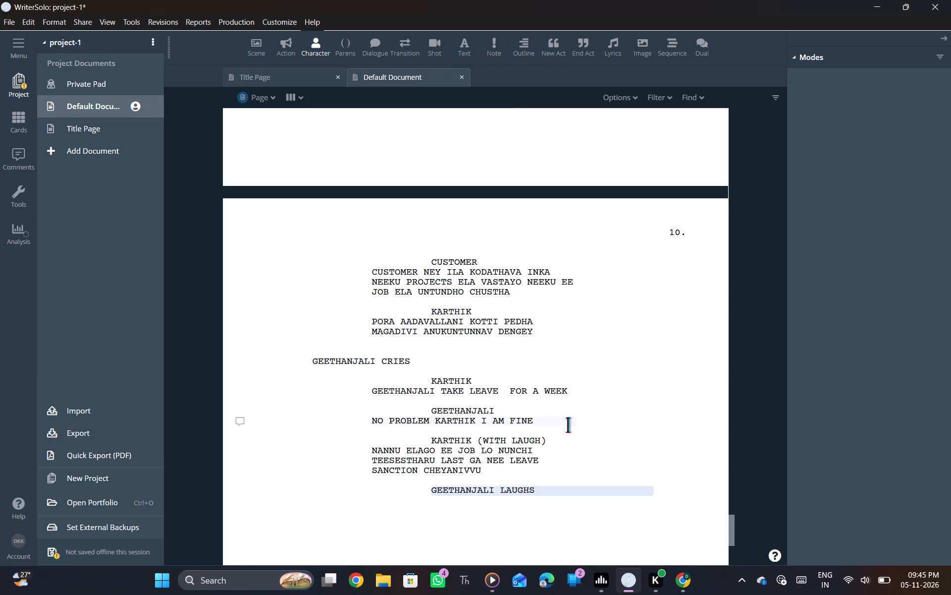
Enclose the word LAUGHS in parentheses so the cue reads "GEETHANJALI (LAUGHS)".
{"action": "key", "text": "shift+parenright"}
{"action": "key", "text": "Left"}
{"action": "key", "text": "Left"}
{"action": "key", "text": "Left"}
{"action": "key", "text": "Left"}
{"action": "key", "text": "Left"}
{"action": "key", "text": "Left"}
{"action": "key", "text": "Left"}
{"action": "key", "text": "shift+parenleft"}
{"action": "key", "text": "Right"}
{"action": "key", "text": "Right"}
{"action": "key", "text": "Right"}
{"action": "key", "text": "Right"}
{"action": "key", "text": "Right"}
{"action": "key", "text": "Right"}
{"action": "key", "text": "Right"}
Add the dialogue "SARE THANK YOU" under the GEETHANJALI (LAUGHS) cue.
{"action": "key", "text": "Return"}
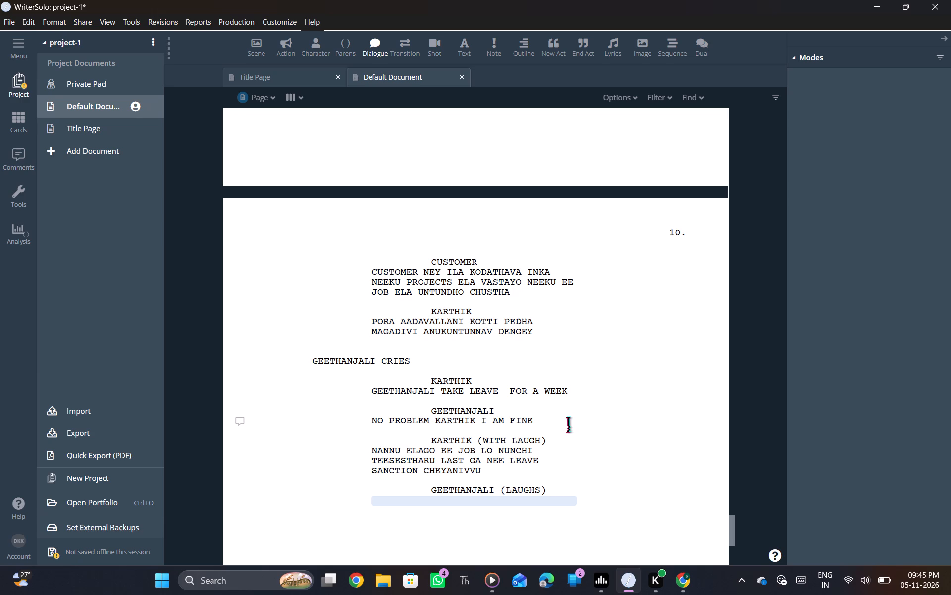
{"action": "type", "text": "SARE"}
{"action": "key", "text": "space"}
{"action": "type", "text": "THANK YOU"}
{"action": "key", "text": "Return"}
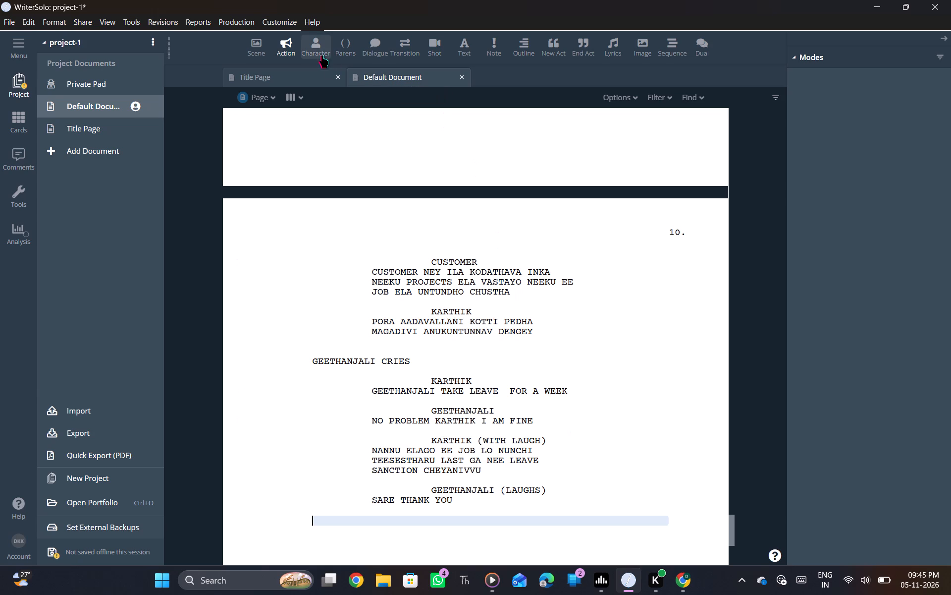
Add a scene heading reading "KARTHIK GETS CALL FROM MANAGER" below Geethanjali's dialogue.
{"action": "left_click", "coordinate": [254, 54]}
{"action": "type", "text": "KARTHIK GETS CALL FROM MANAGER"}
{"action": "key", "text": "space"}
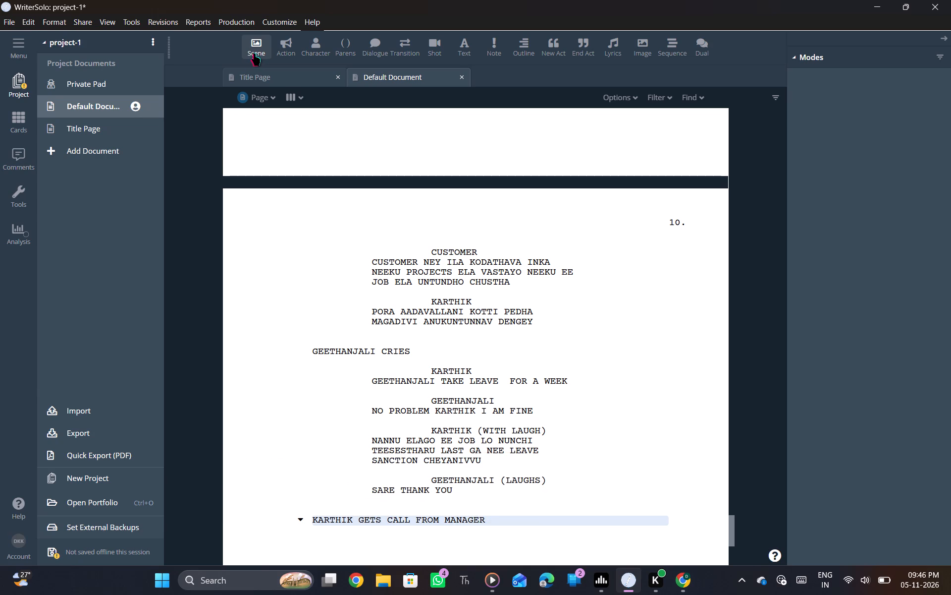
{"action": "key", "text": "Return"}
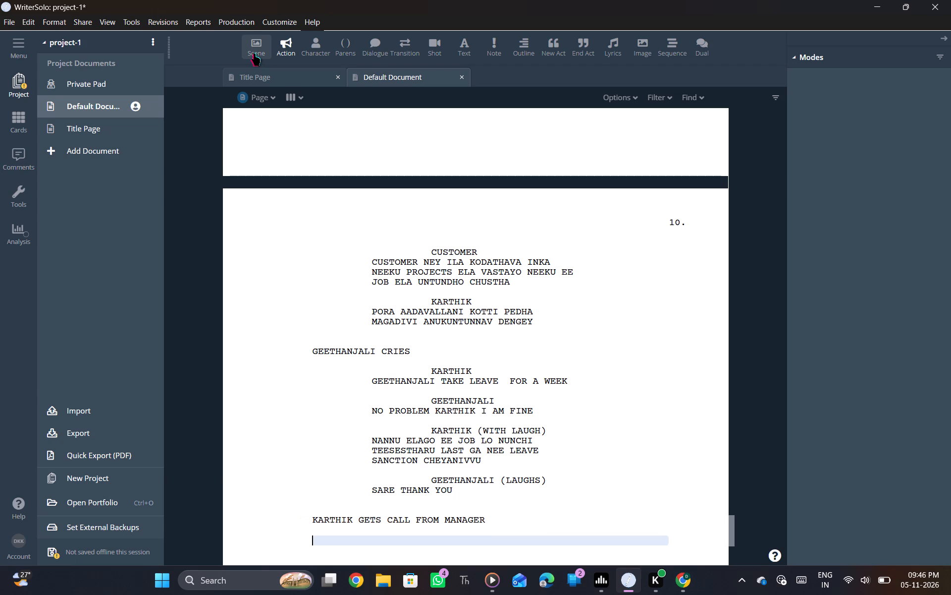
Add a MANAGER character cue under the new scene heading and begin the dialogue with "KARTHIK".
{"action": "left_click", "coordinate": [315, 46]}
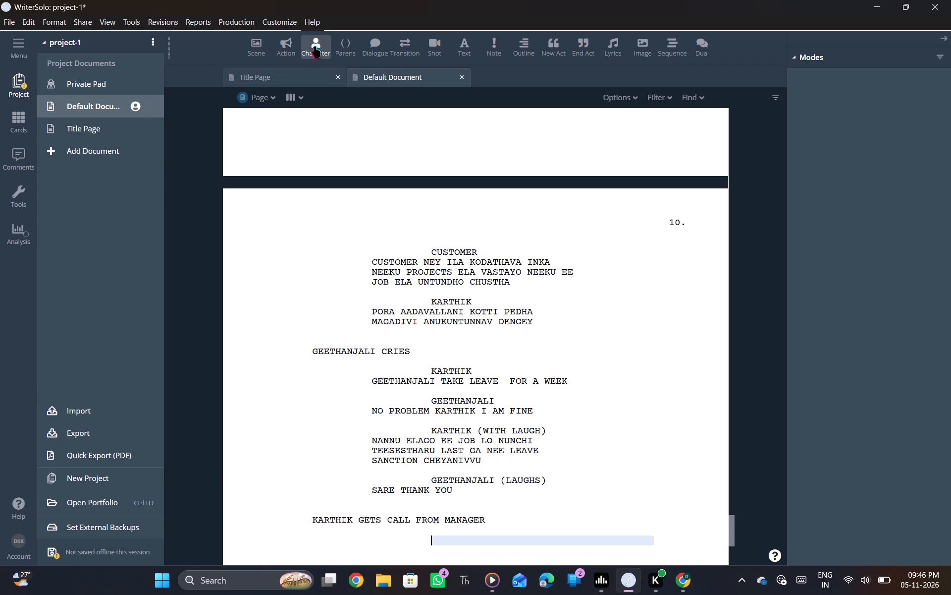
{"action": "type", "text": "MANAGER"}
{"action": "key", "text": "Return"}
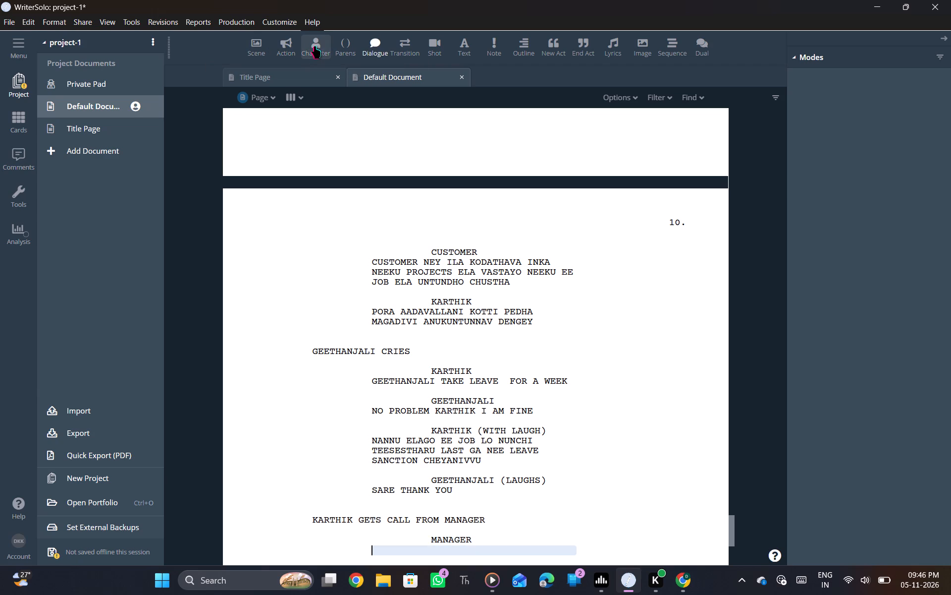
{"action": "type", "text": "HE"}
{"action": "key", "text": "BackSpace"}
{"action": "key", "text": "BackSpace"}
{"action": "type", "text": "KARTHIK"}
Add the extension "(IN ANGER)" to the MANAGER cue.
{"action": "key", "text": "Up"}
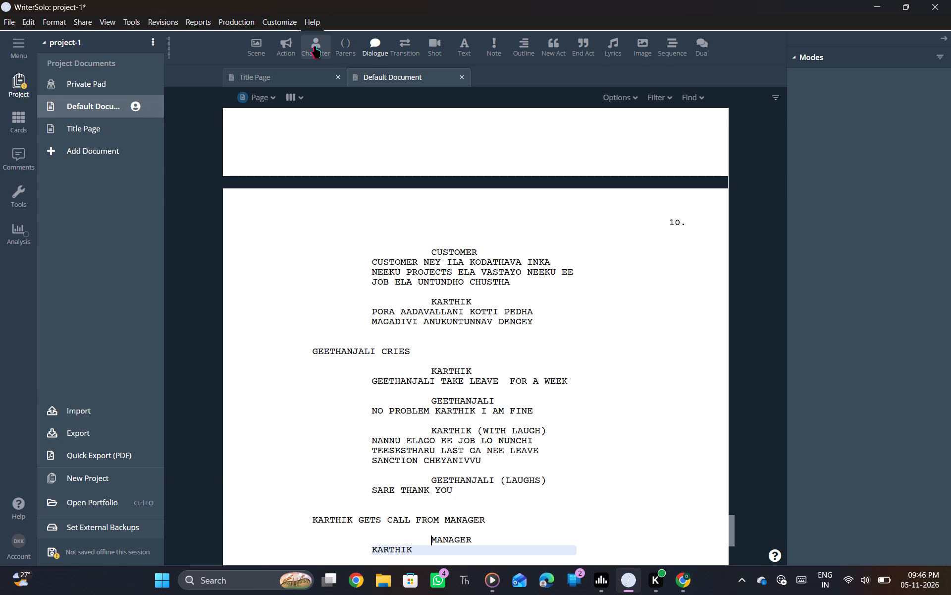
{"action": "key", "text": "Right"}
{"action": "key", "text": "Right"}
{"action": "key", "text": "Right"}
{"action": "key", "text": "Right"}
{"action": "key", "text": "Right"}
{"action": "key", "text": "Right"}
{"action": "key", "text": "Right"}
{"action": "key", "text": "Right"}
{"action": "key", "text": "Left"}
{"action": "type", "text": "(IN ANGER"}
{"action": "key", "text": "shift+parenright"}
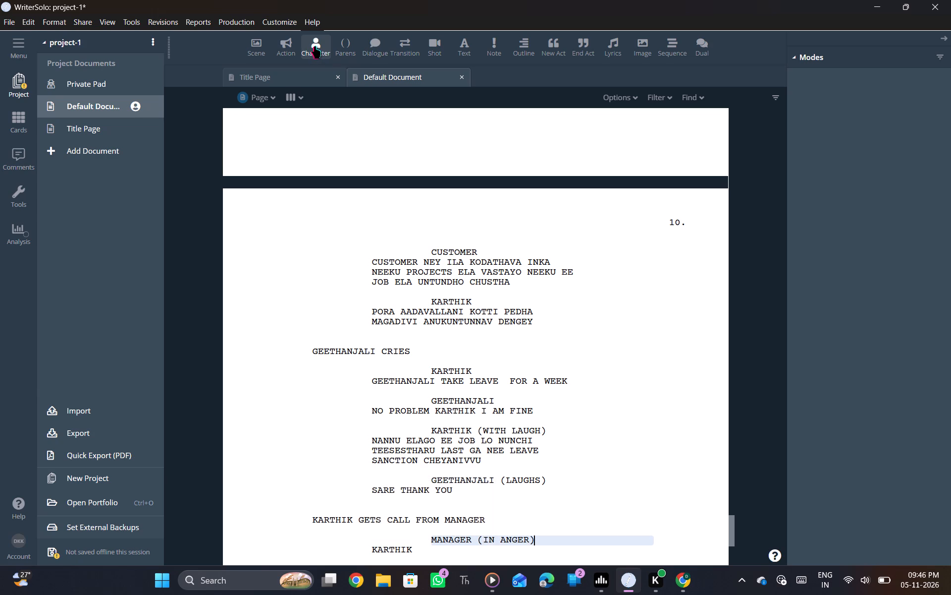
Complete the manager's dialogue with "WHAT HAVE YOU DONE TODAY IS TOTALLY NOT ACCEPTABLE YOU ARE FIRED JUST LEAVE MY OFFICE".
{"action": "key", "text": "Down"}
{"action": "key", "text": "space"}
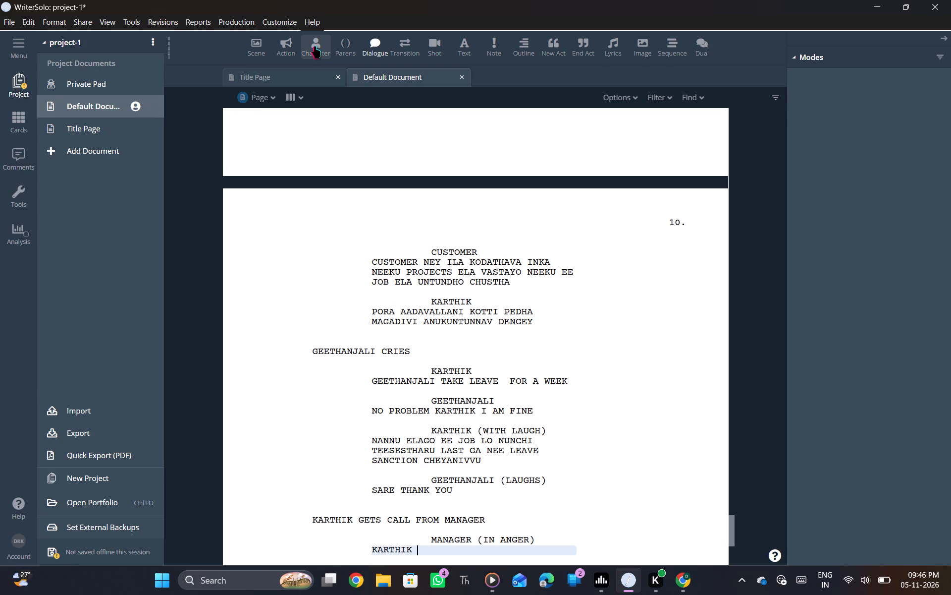
{"action": "type", "text": "WHAT"}
{"action": "key", "text": "space"}
{"action": "type", "text": "HAVE"}
{"action": "key", "text": "space"}
{"action": "type", "text": "YOU DONE TODAY SI"}
{"action": "key", "text": "BackSpace"}
{"action": "key", "text": "BackSpace"}
{"action": "type", "text": "IS TOTALLY NOT ACCEPTABLE"}
{"action": "key", "text": "space"}
{"action": "type", "text": "YOU ARE FIRED"}
{"action": "key", "text": "space"}
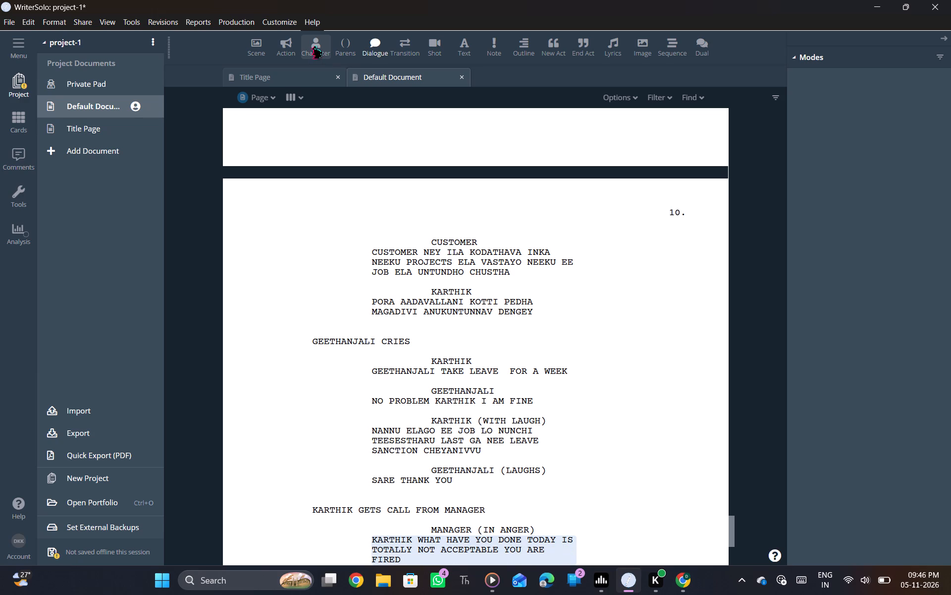
{"action": "type", "text": "JUST"}
{"action": "key", "text": "space"}
{"action": "type", "text": "LEAVE MY OFFICE"}
{"action": "key", "text": "Return"}
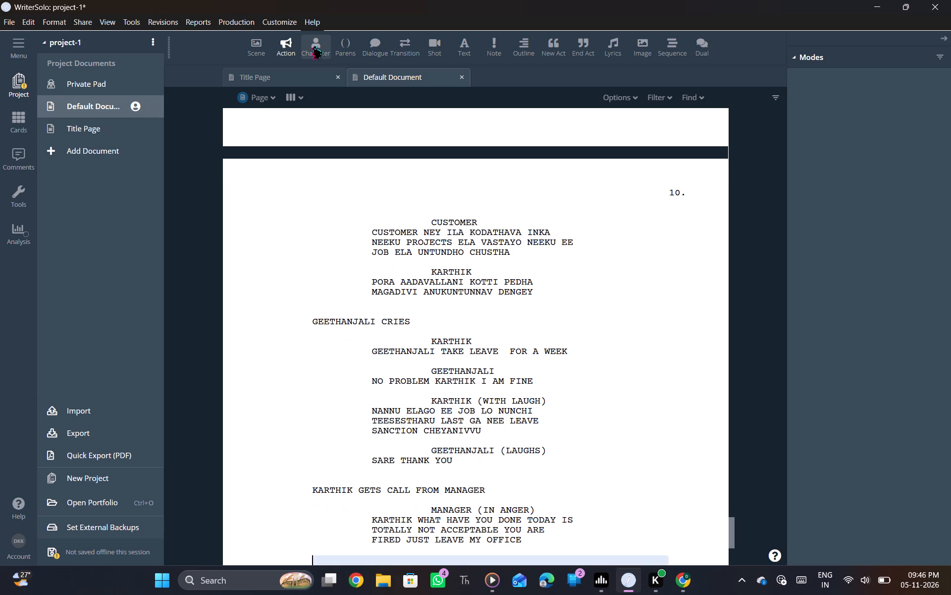
Add a KARTHIK character cue with the dialogue "EXPECT CHESA SIR INKA CALL RALEDHU ENTA ANUKUNNA".
{"action": "left_click", "coordinate": [315, 46]}
{"action": "type", "text": "KARTHIK"}
{"action": "key", "text": "Return"}
{"action": "scroll", "coordinate": [315, 46], "scroll_direction": "down", "scroll_amount": 3}
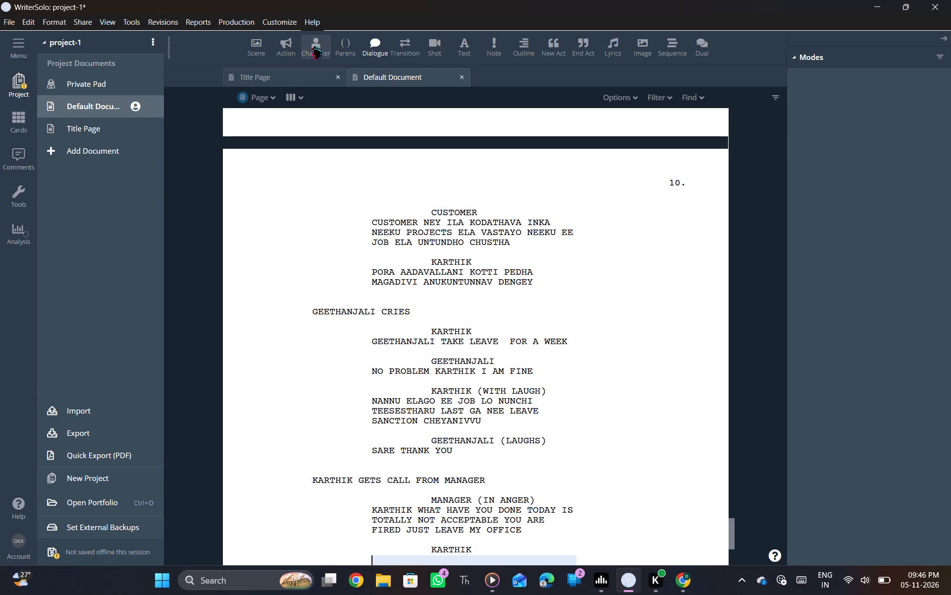
{"action": "scroll", "coordinate": [315, 46], "scroll_direction": "down", "scroll_amount": 2}
{"action": "scroll", "coordinate": [479, 393], "scroll_direction": "down", "scroll_amount": 5}
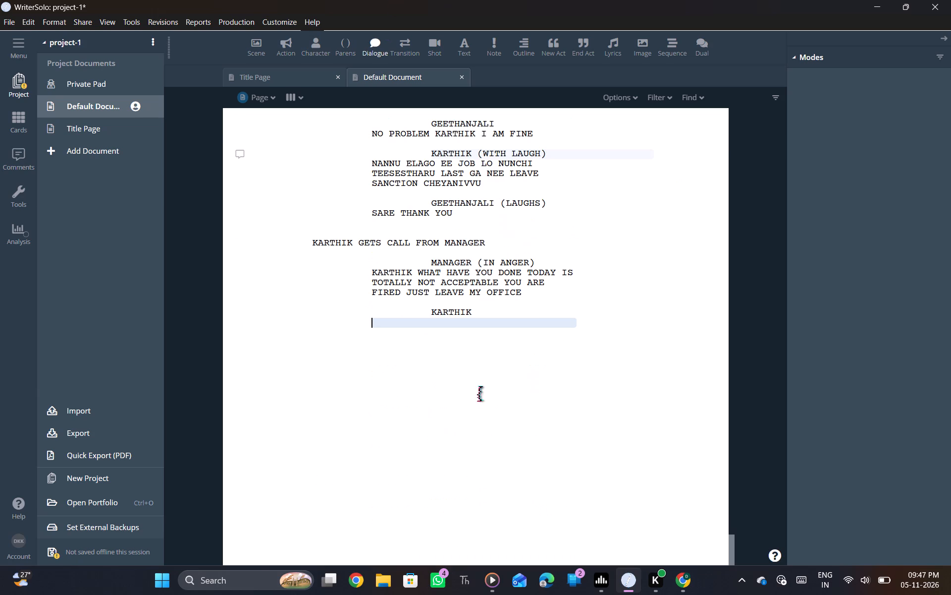
{"action": "type", "text": "EXPECT CHESA"}
{"action": "key", "text": "space"}
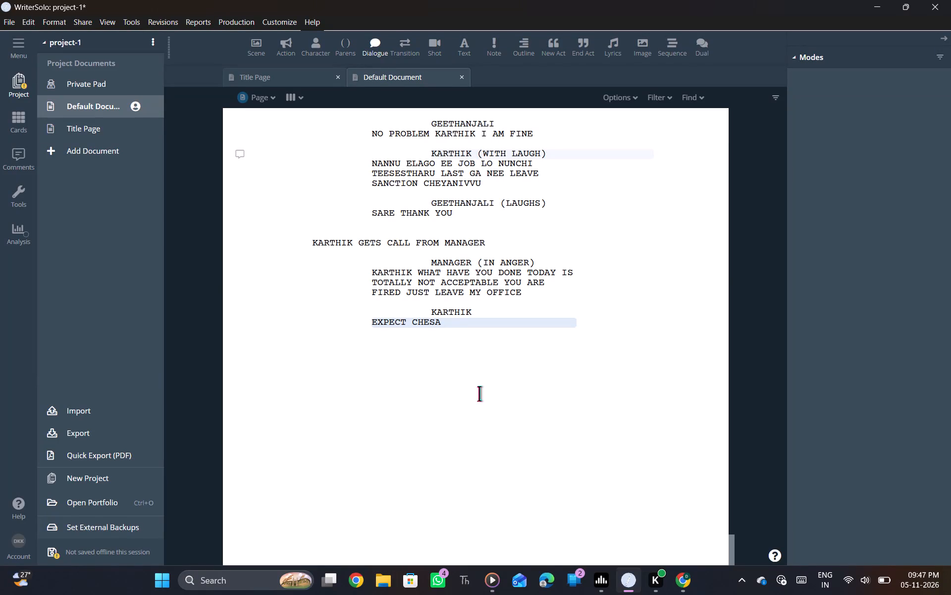
{"action": "type", "text": "SIR"}
{"action": "key", "text": "space"}
{"action": "type", "text": "INKA CALL RALEDHU ENTA ANUKUNNA"}
Add the action line "KARTHIK GRANTS LEAVE TO GEETHANJALI" after Geethanjali's "SARE THANK YOU" dialogue.
{"action": "scroll", "coordinate": [479, 393], "scroll_direction": "up", "scroll_amount": 2}
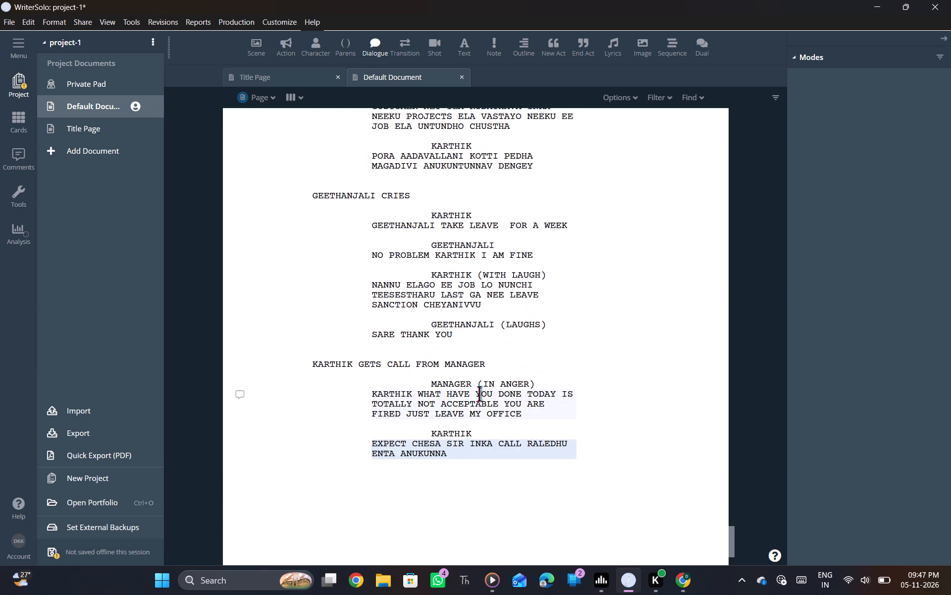
{"action": "scroll", "coordinate": [479, 393], "scroll_direction": "up", "scroll_amount": 2}
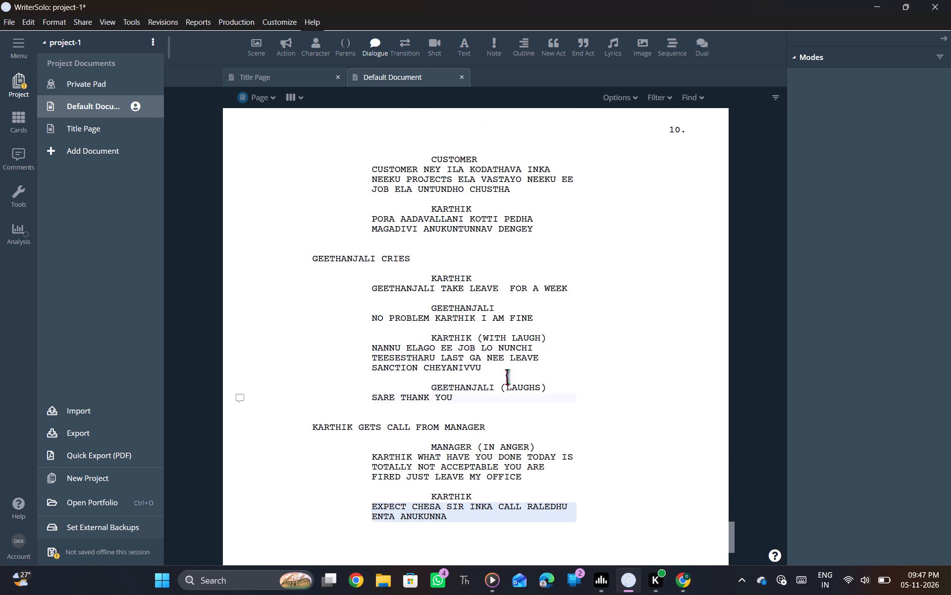
{"action": "left_click", "coordinate": [503, 400]}
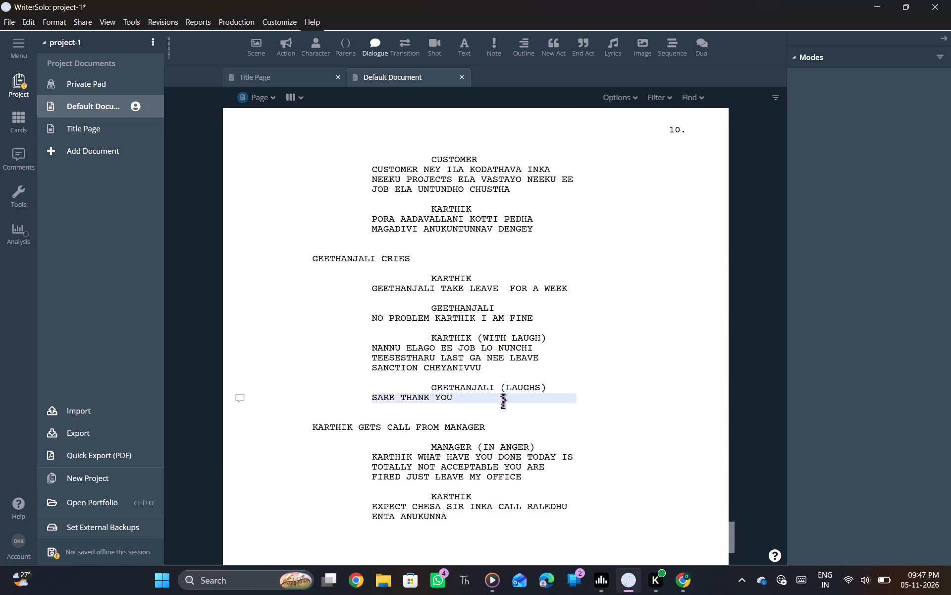
{"action": "key", "text": "Return"}
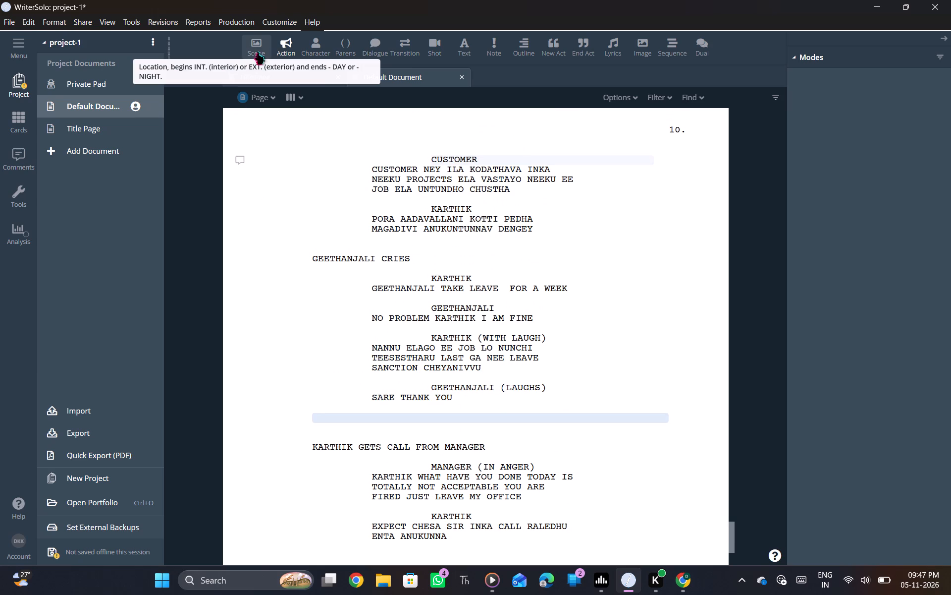
{"action": "type", "text": "KARTHIK"}
{"action": "key", "text": "space"}
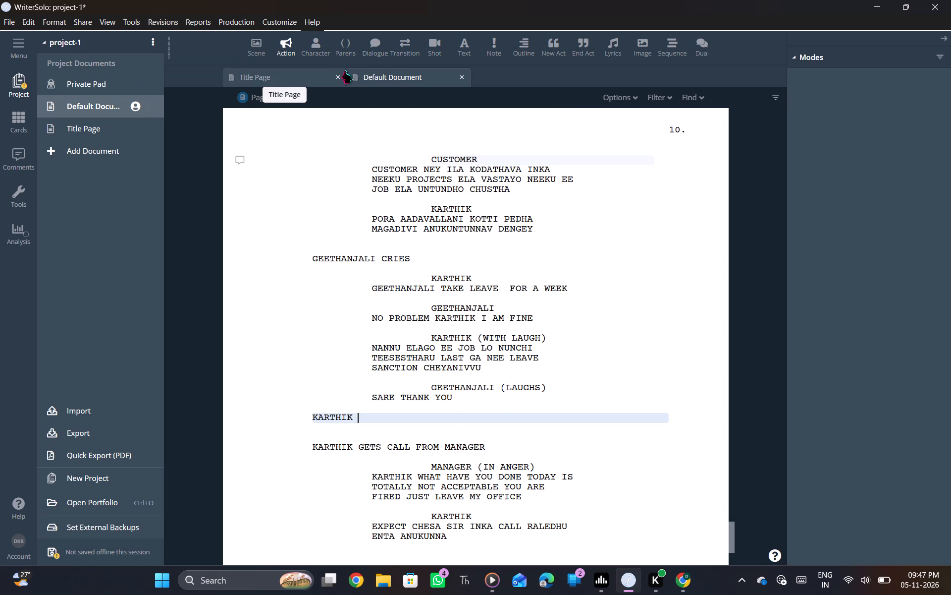
{"action": "type", "text": "GRANTS LEAVE"}
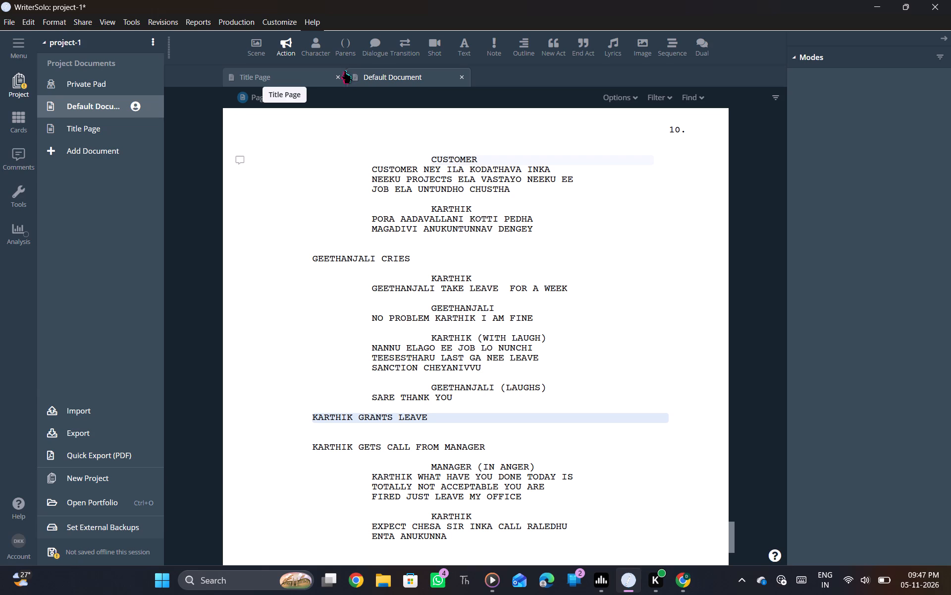
{"action": "key", "text": "space"}
{"action": "type", "text": "TO GEETHANJALI"}
Add a GEETHANJALI character cue below Karthik's "EXPECT CHESA SIR INKA CALL RALEDHU ENTA ANUKUNNA" dialogue.
{"action": "key", "text": "Down"}
{"action": "key", "text": "Down"}
{"action": "key", "text": "Down"}
{"action": "key", "text": "Down"}
{"action": "key", "text": "Down"}
{"action": "key", "text": "Down"}
{"action": "key", "text": "Down"}
{"action": "key", "text": "Down"}
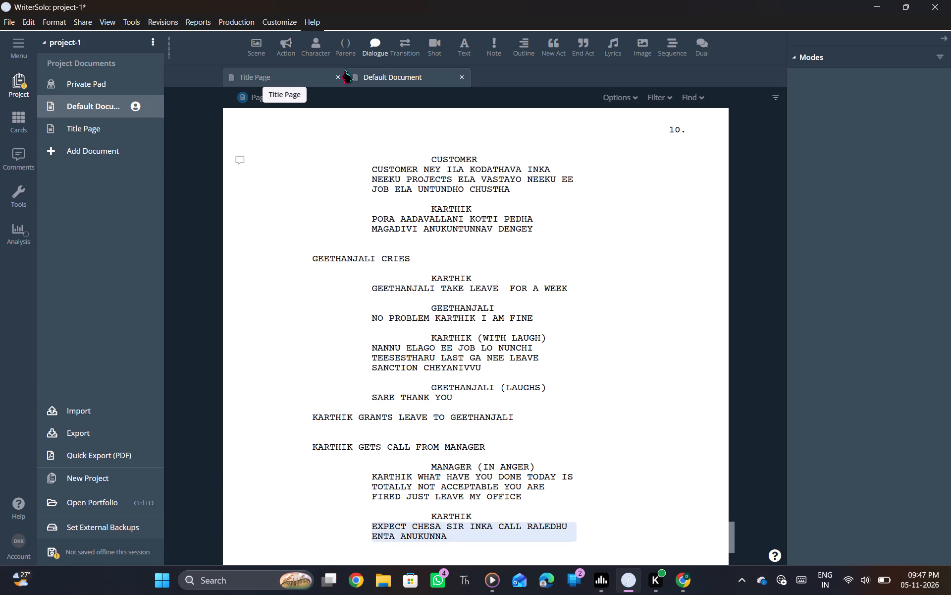
{"action": "key", "text": "Up"}
{"action": "key", "text": "Down"}
{"action": "key", "text": "Down"}
{"action": "key", "text": "Down"}
{"action": "key", "text": "Down"}
{"action": "key", "text": "Down"}
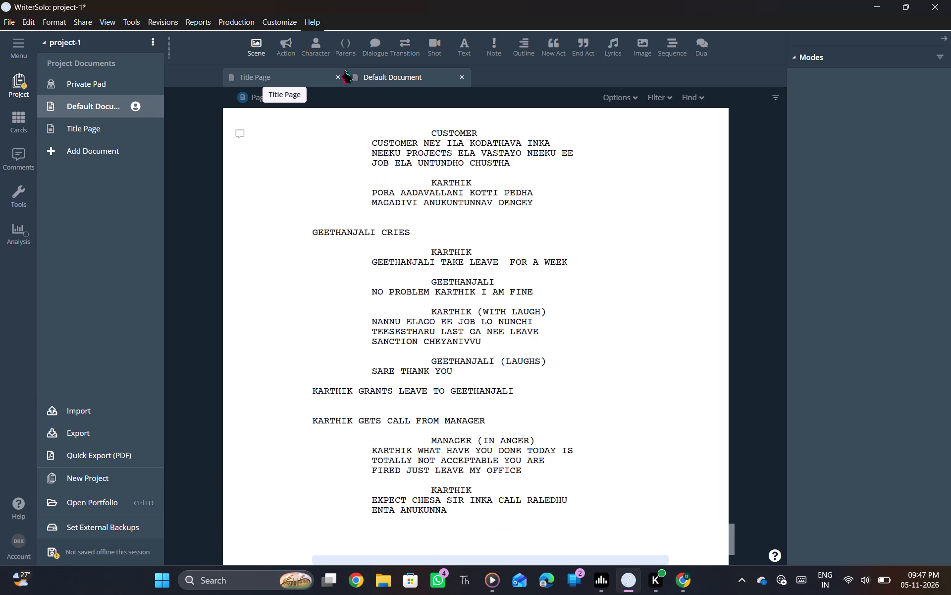
{"action": "key", "text": "Down"}
{"action": "key", "text": "Up"}
{"action": "type", "text": "GEETHANJALI"}
{"action": "key", "text": "space"}
{"action": "key", "text": "BackSpace"}
Write Geethanjali's dialogue "ENTI KARTHIK EM AYYINDHI" under her new cue.
{"action": "key", "text": "Return"}
{"action": "type", "text": "ENTI KARTHIK"}
{"action": "key", "text": "space"}
{"action": "type", "text": "IPPUDE"}
{"action": "key", "text": "BackSpace"}
{"action": "key", "text": "BackSpace"}
{"action": "key", "text": "BackSpace"}
{"action": "key", "text": "BackSpace"}
{"action": "key", "text": "BackSpace"}
{"action": "key", "text": "BackSpace"}
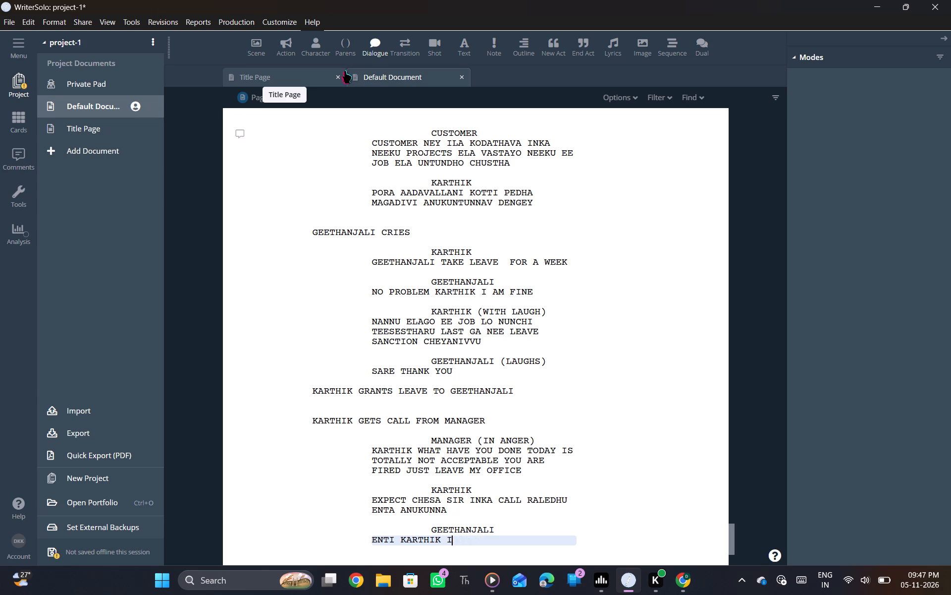
{"action": "key", "text": "BackSpace"}
{"action": "type", "text": "EM AYYINDHI"}
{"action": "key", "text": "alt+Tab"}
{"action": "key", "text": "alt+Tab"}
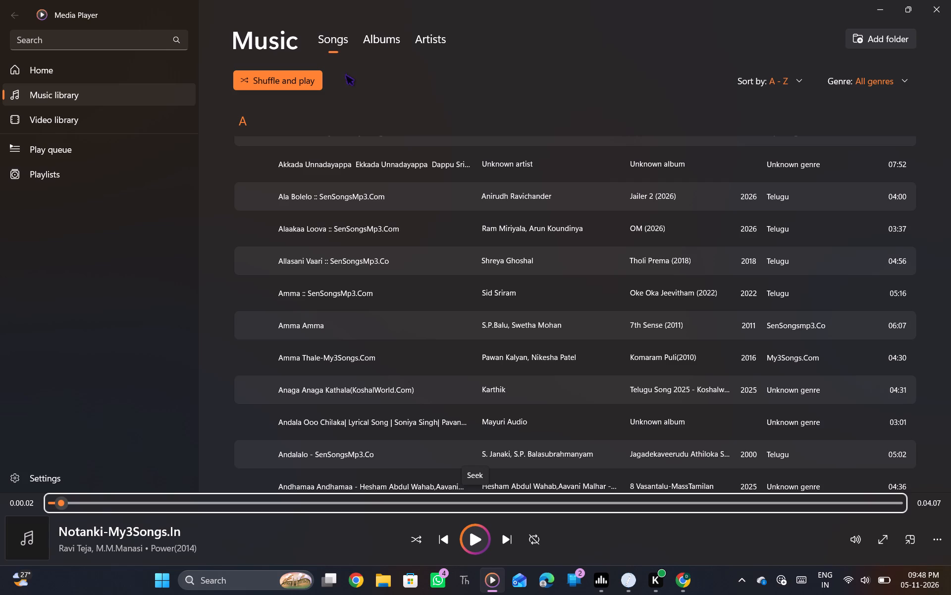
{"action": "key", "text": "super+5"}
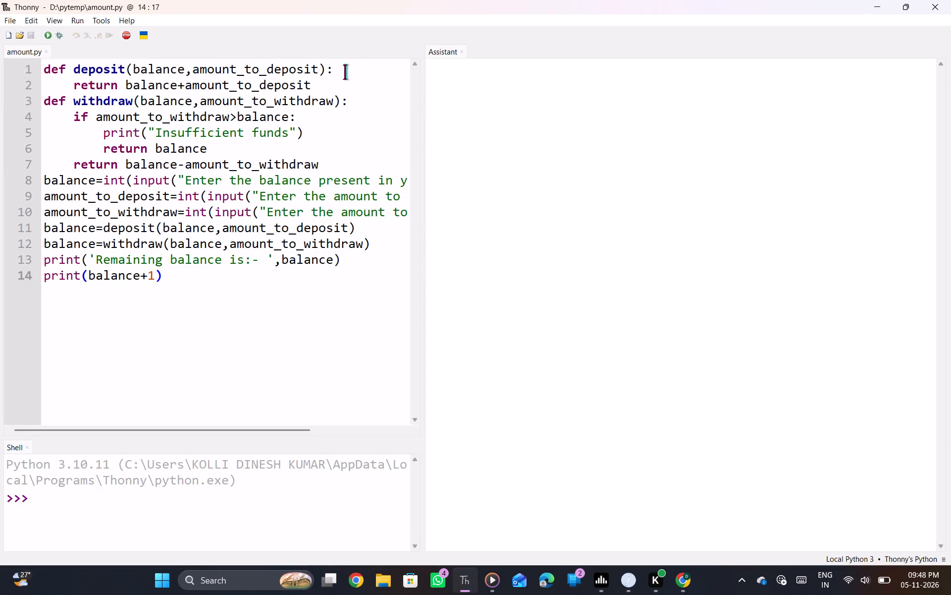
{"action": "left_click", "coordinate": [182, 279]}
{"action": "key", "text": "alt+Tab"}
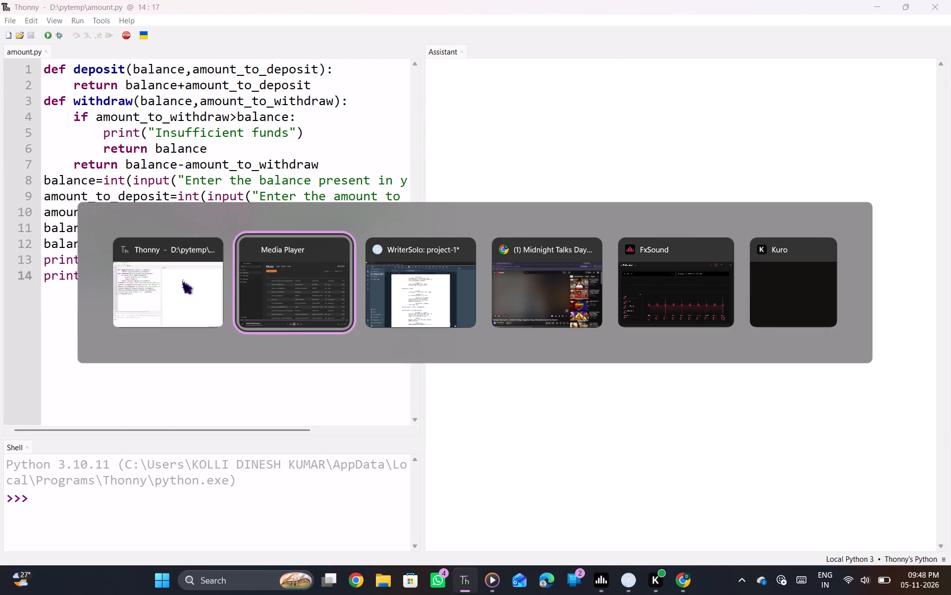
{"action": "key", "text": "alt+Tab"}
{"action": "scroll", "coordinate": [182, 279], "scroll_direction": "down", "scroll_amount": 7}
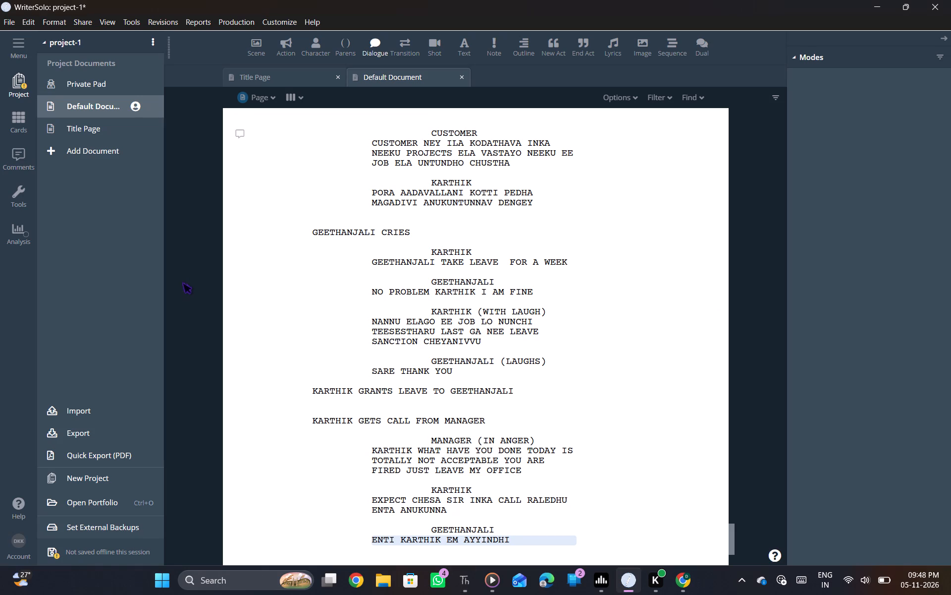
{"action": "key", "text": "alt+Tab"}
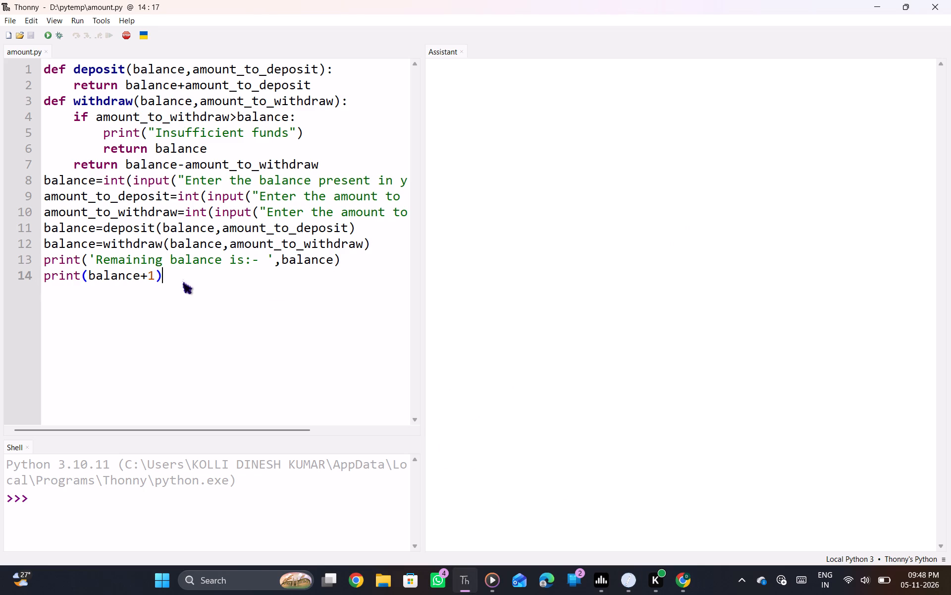
Close the Chrome window showing the "Midnight Talks" video and return to Thonny.
{"action": "key", "text": "alt+Tab"}
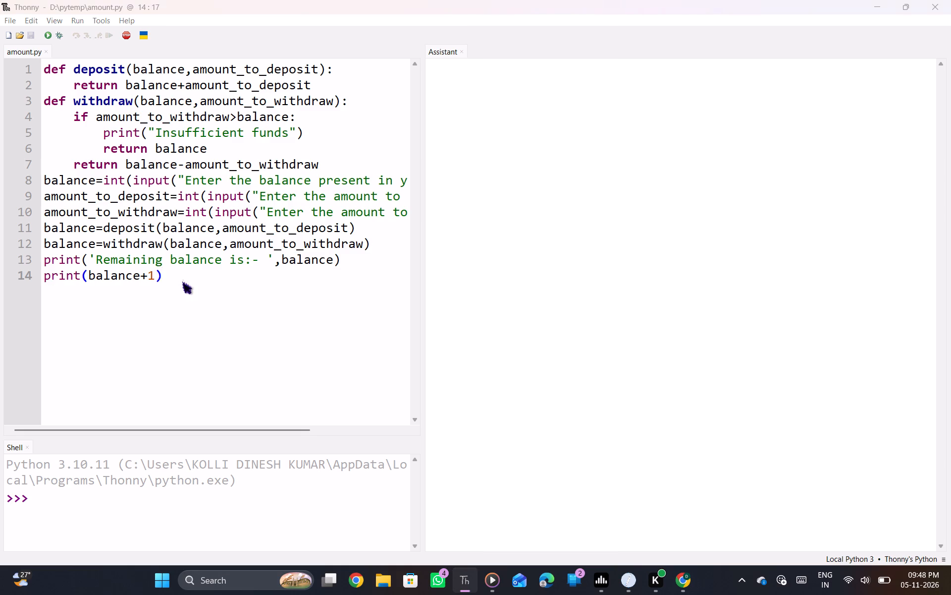
{"action": "key", "text": "alt+Tab"}
{"action": "key", "text": "alt+Tab"}
{"action": "key", "text": "alt+Delete"}
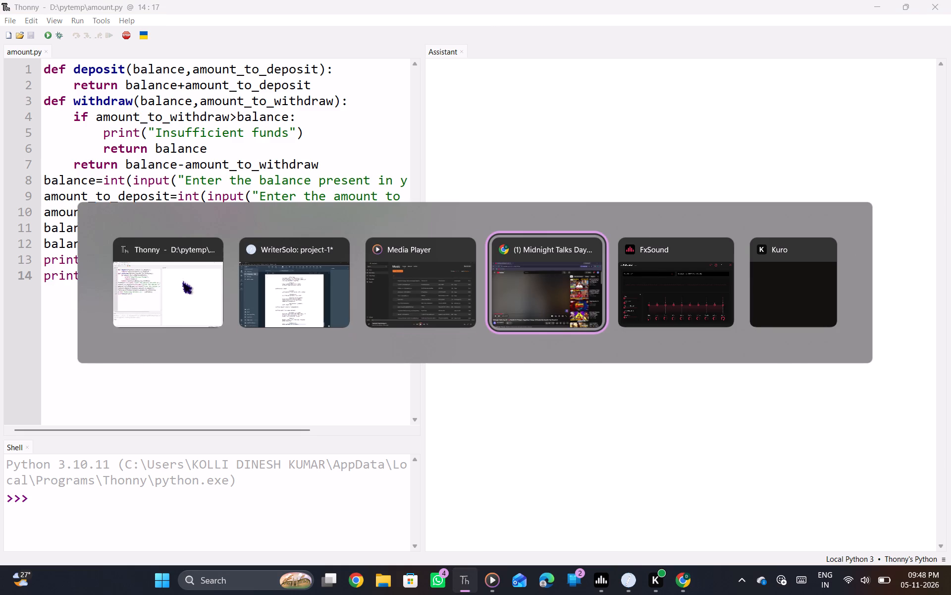
{"action": "key", "text": "alt+Left"}
{"action": "key", "text": "alt+Left"}
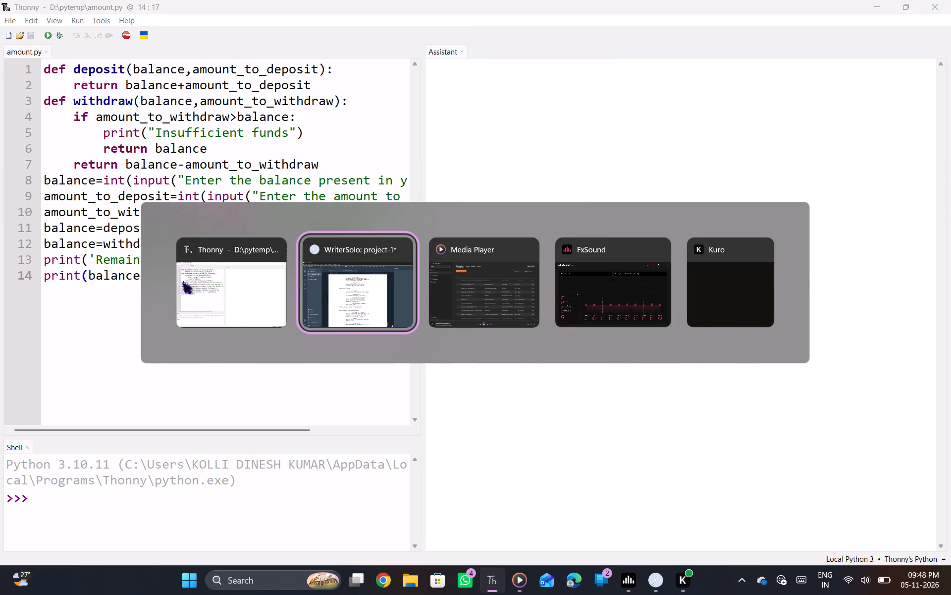
{"action": "key", "text": "alt+Left"}
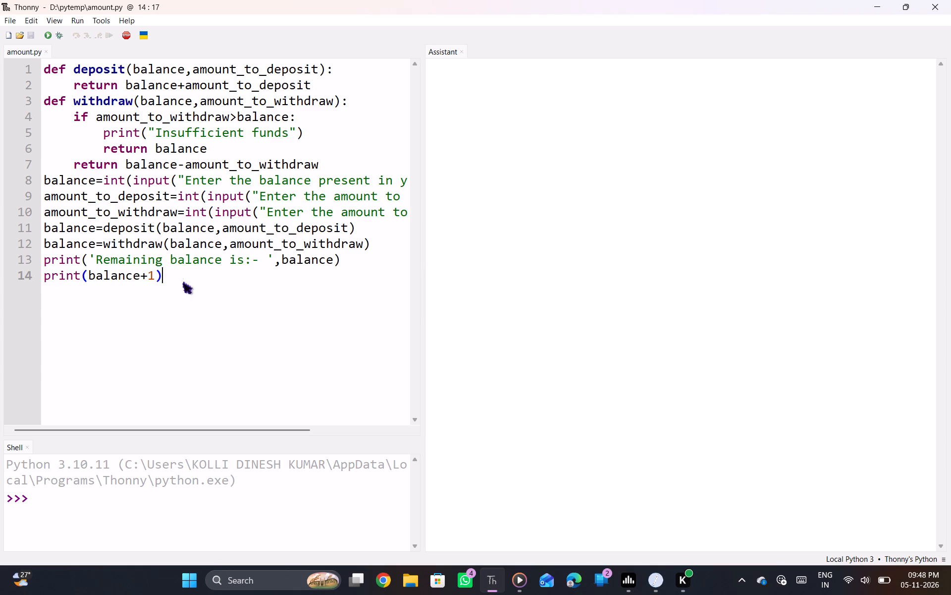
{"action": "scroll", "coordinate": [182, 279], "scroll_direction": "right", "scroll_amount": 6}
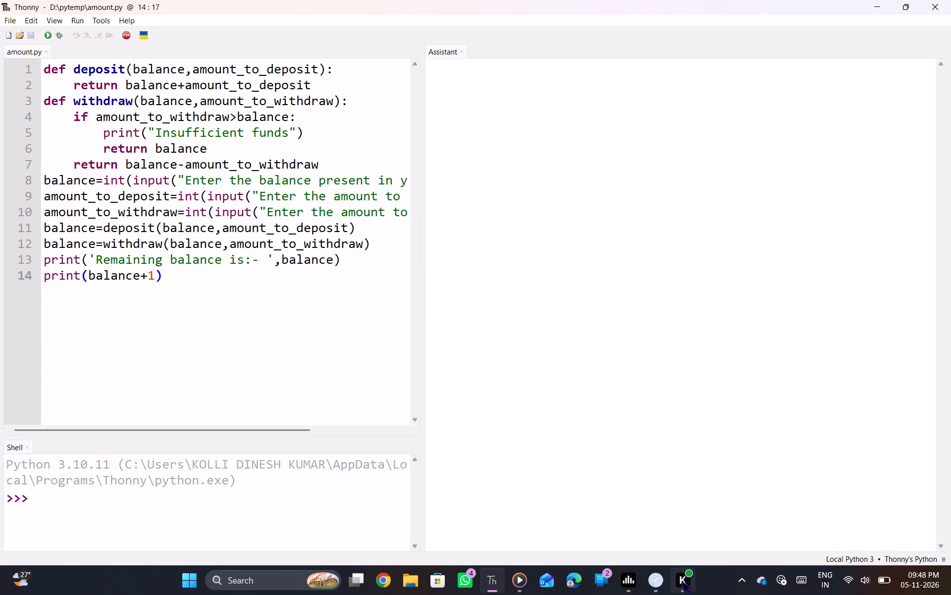
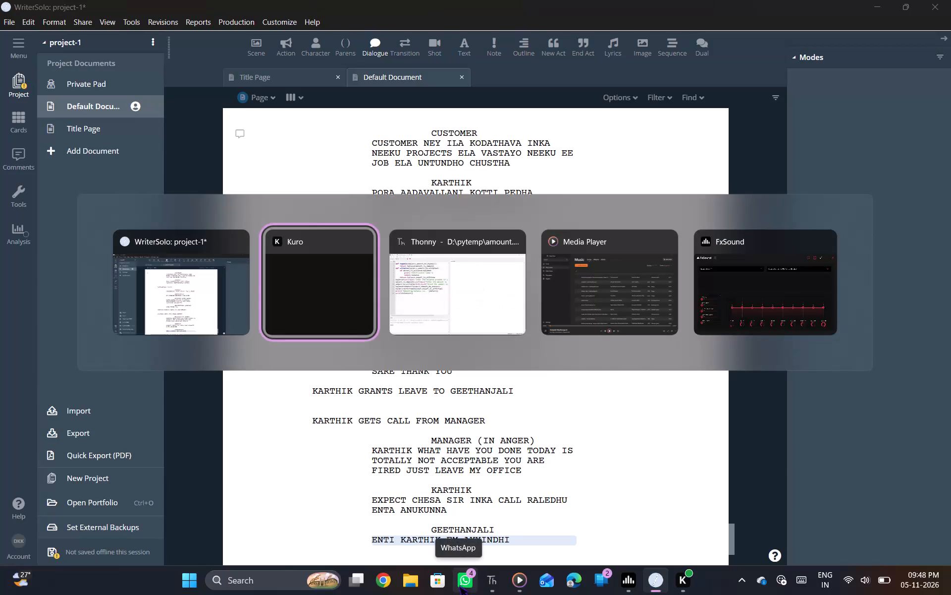
Switch to Media Player and start playback of the song "Notanki-My3Songs.In".
{"action": "key", "text": "alt+Tab"}
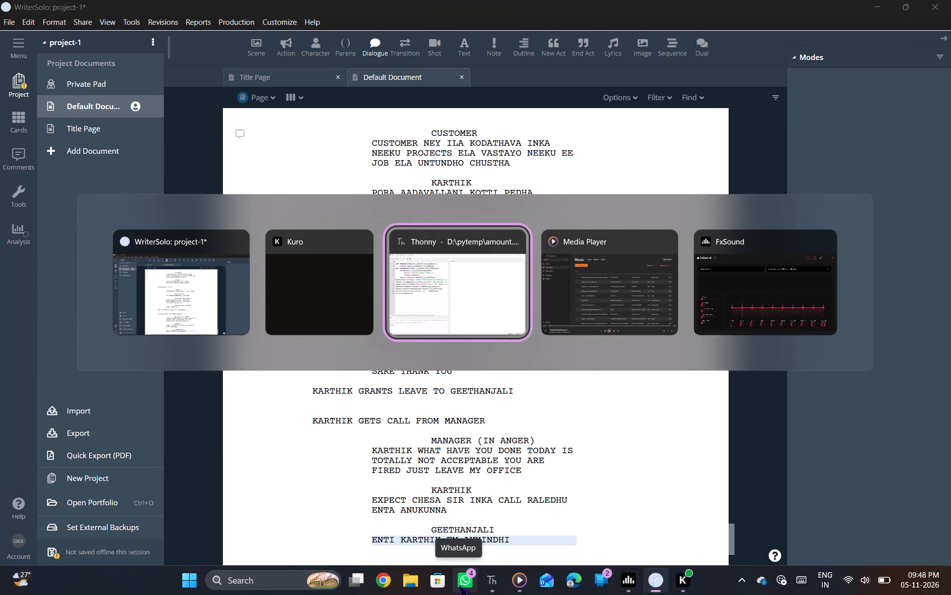
{"action": "key", "text": "alt+Tab"}
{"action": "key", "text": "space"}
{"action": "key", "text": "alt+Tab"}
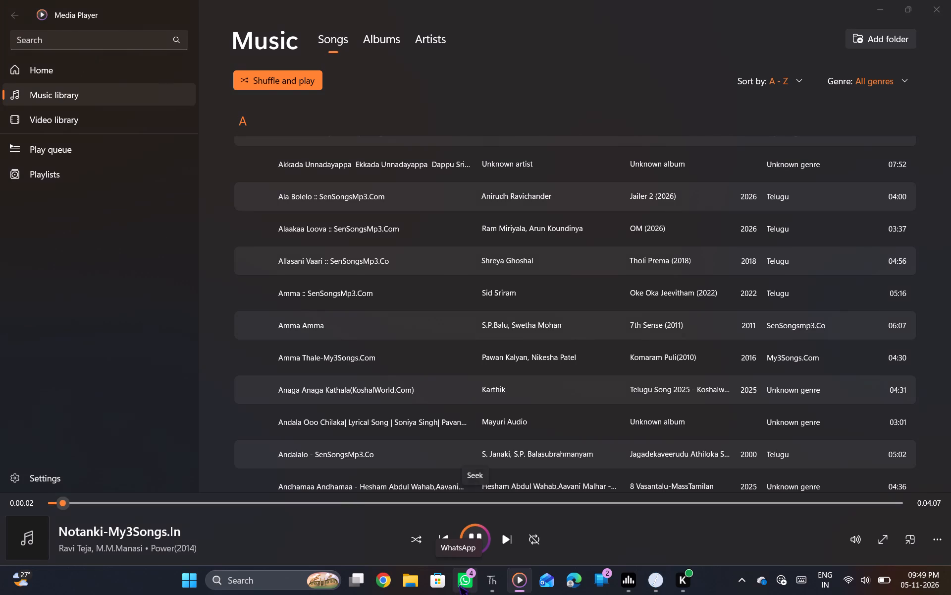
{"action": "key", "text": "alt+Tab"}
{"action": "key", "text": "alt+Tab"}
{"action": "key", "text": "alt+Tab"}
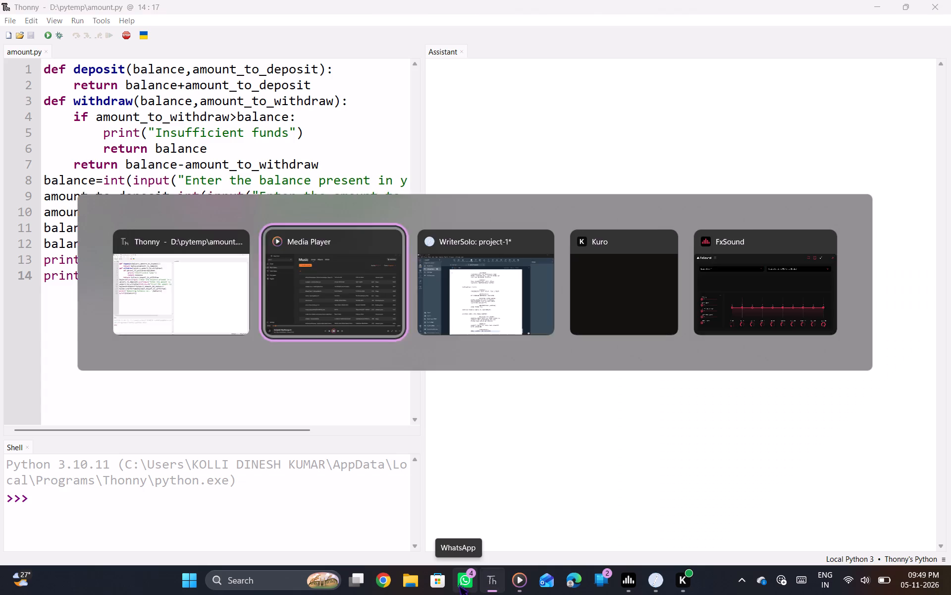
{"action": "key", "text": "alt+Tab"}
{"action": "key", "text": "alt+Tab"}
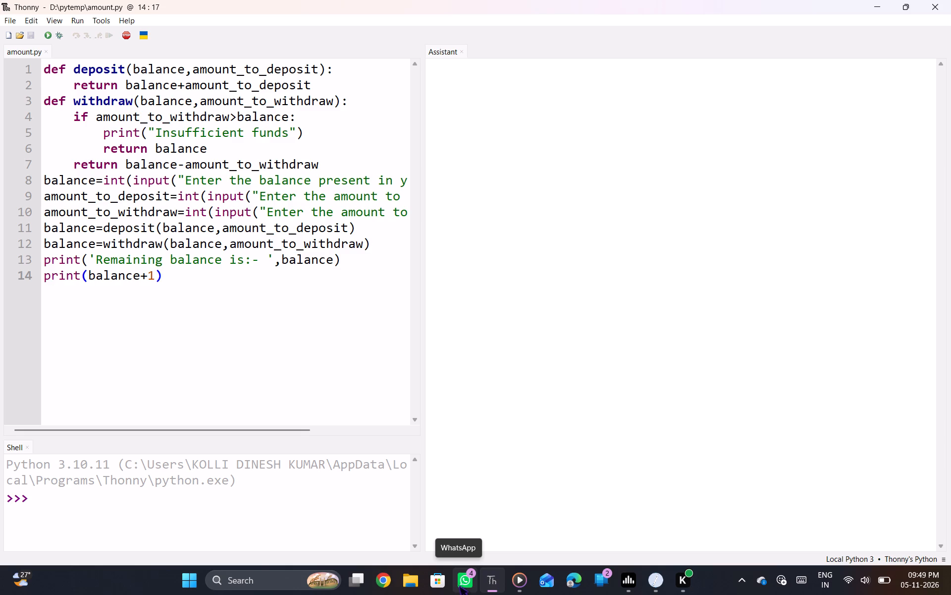
Switch to WhatsApp.
{"action": "left_click", "coordinate": [459, 583]}
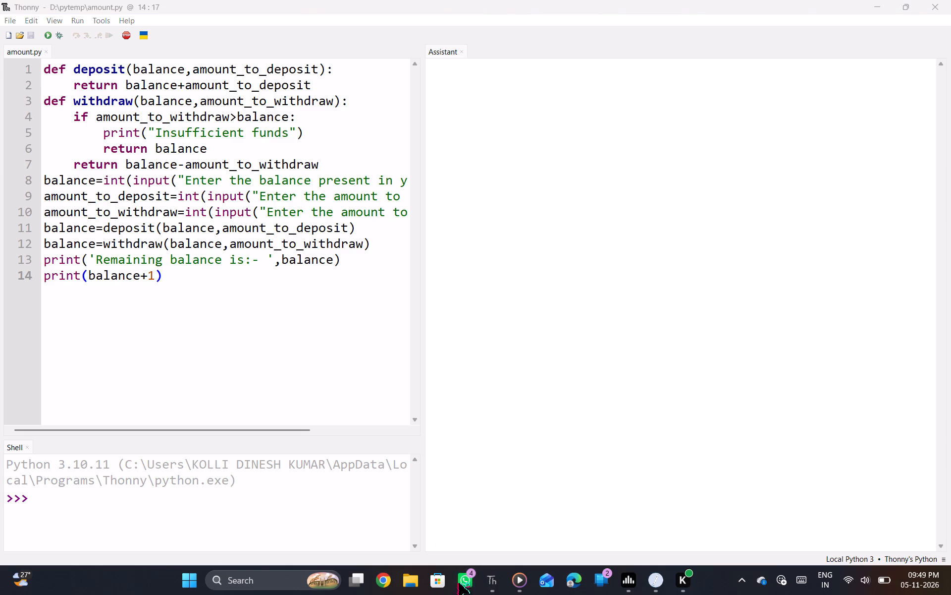